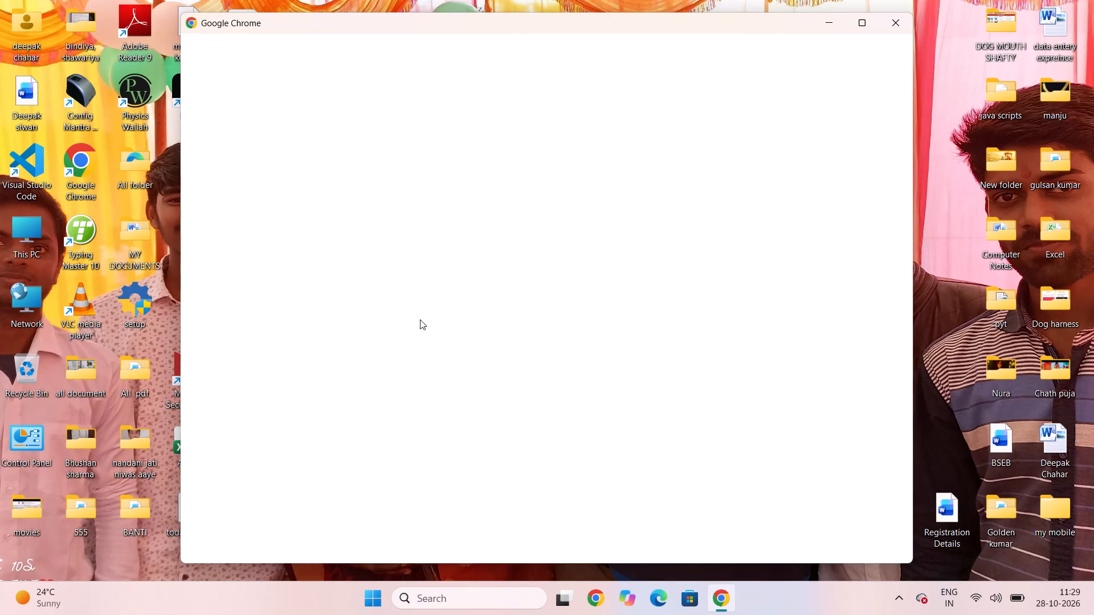
Search the web for Pinterest and open the official Pinterest India site from the results.
click(430, 332)
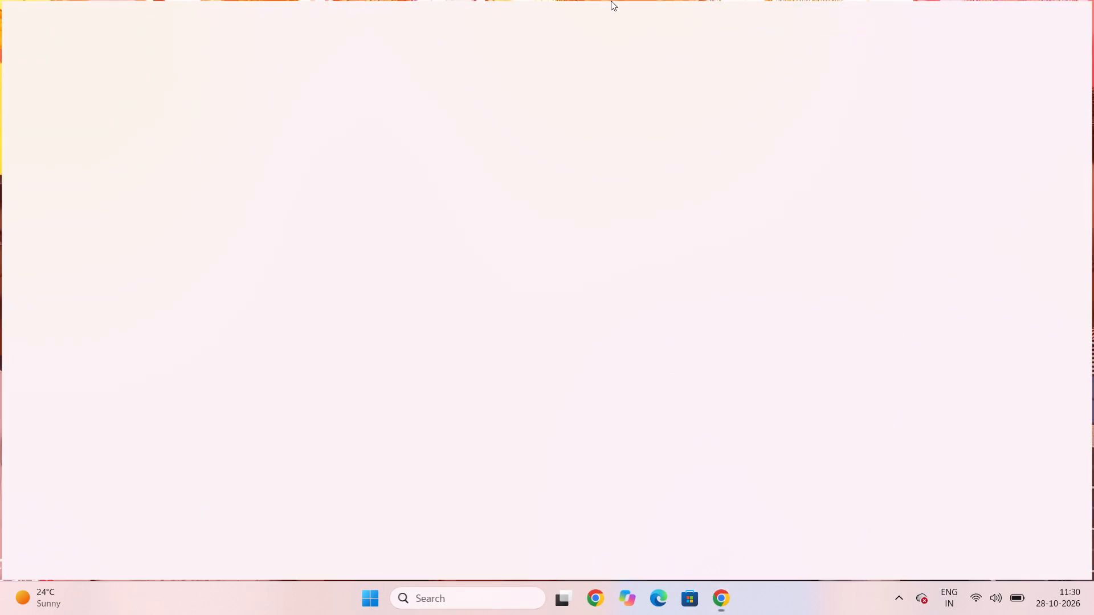
text(priin)
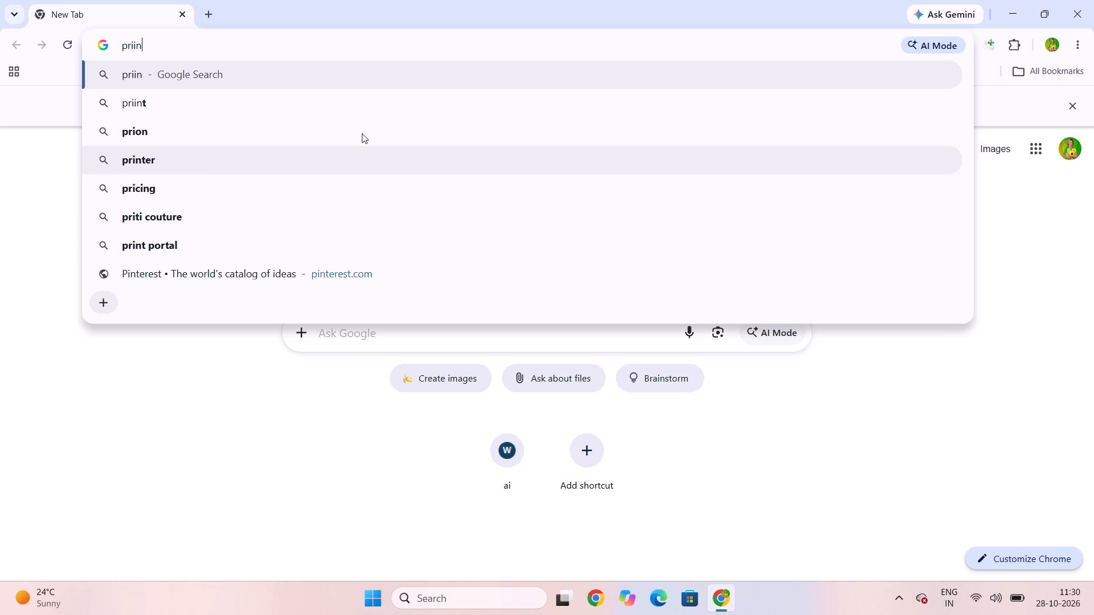
key(BackSpace)
key(BackSpace)
key(BackSpace)
key(BackSpace)
key(BackSpace)
key(BackSpace)
key(BackSpace)
key(BackSpace)
key(BackSpace)
key(BackSpace)
key(BackSpace)
text(pintre)
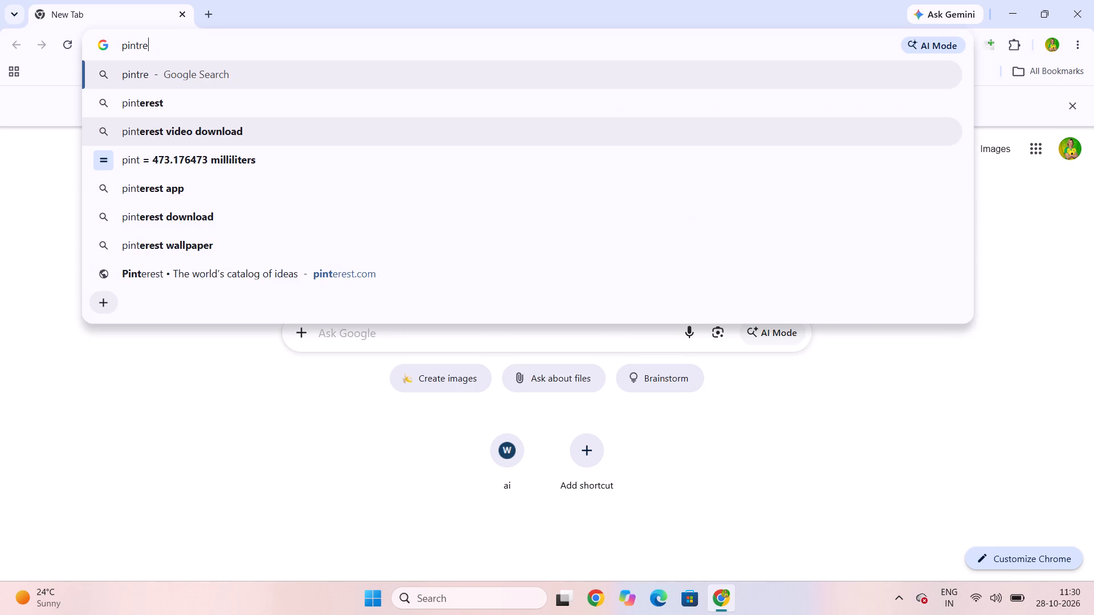
click(197, 133)
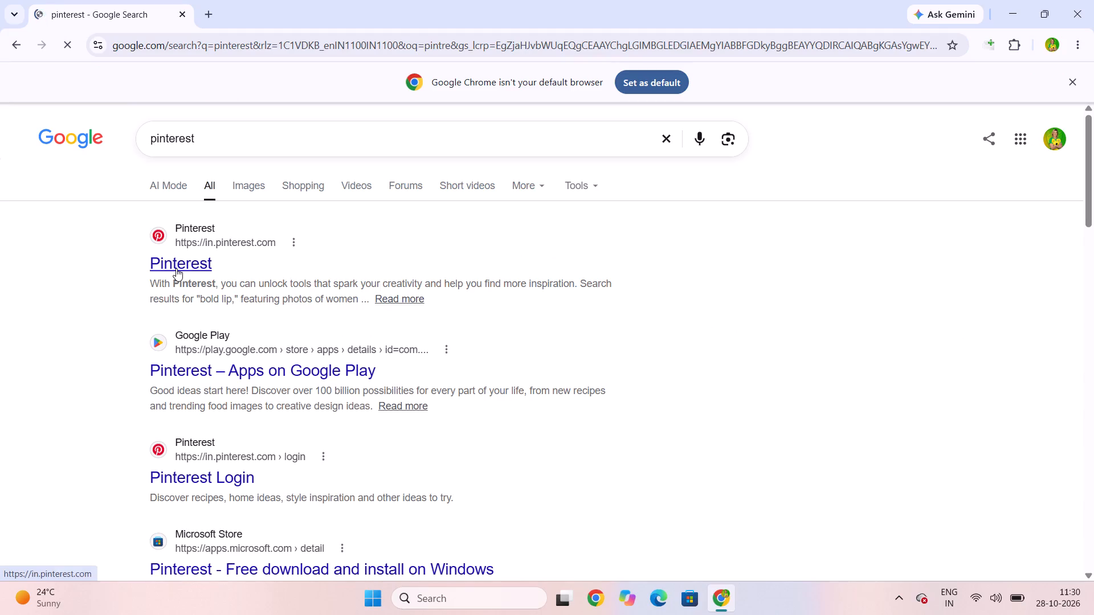
click(176, 268)
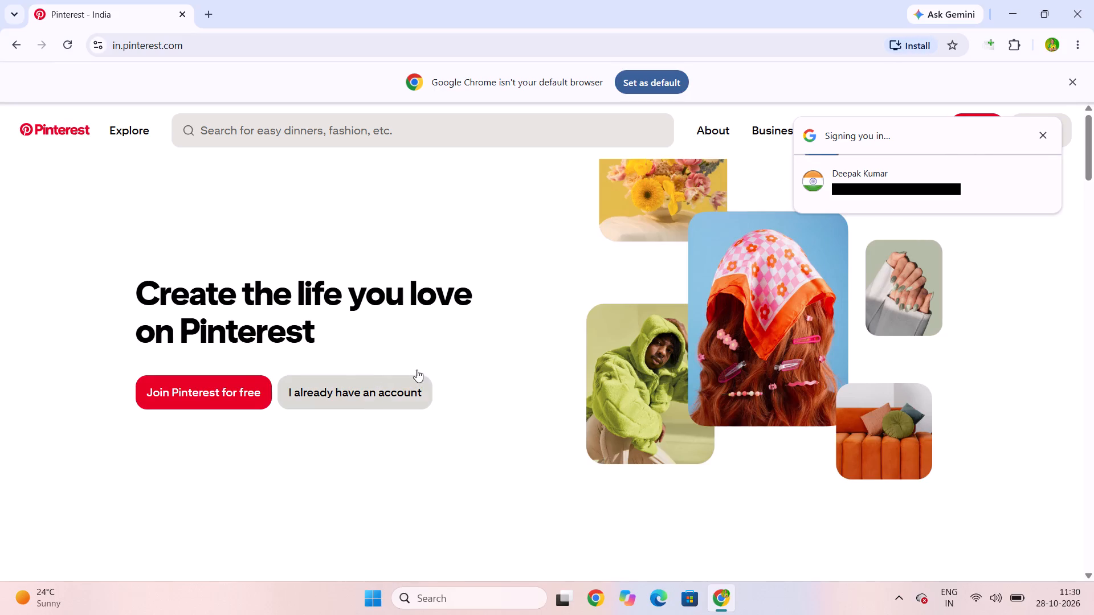
Log in to Pinterest and dismiss the request to add a profile photo.
double_click(1089, 570)
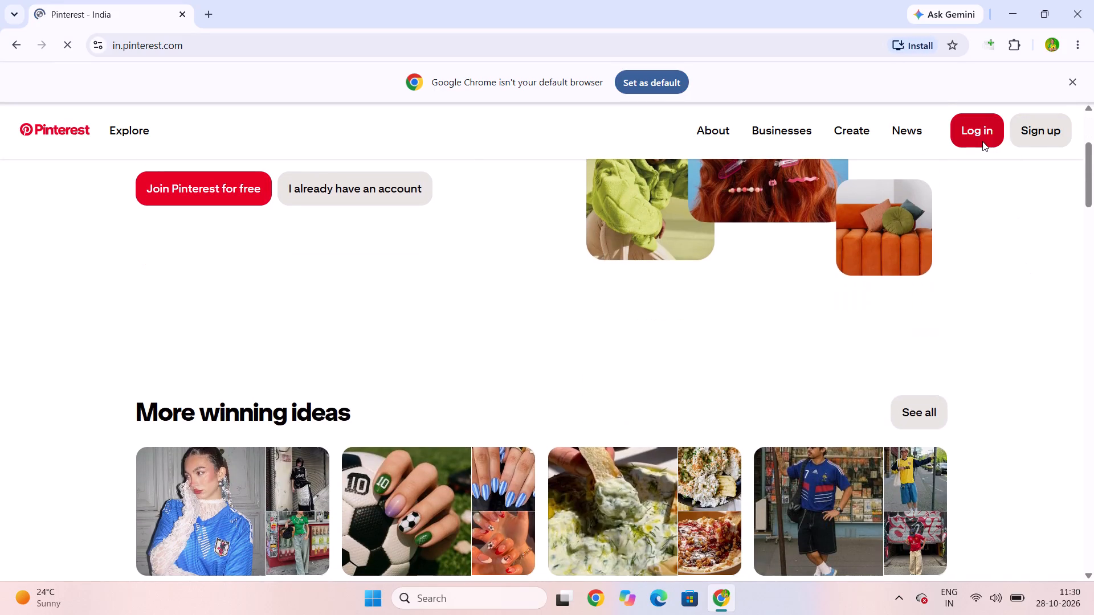
click(982, 141)
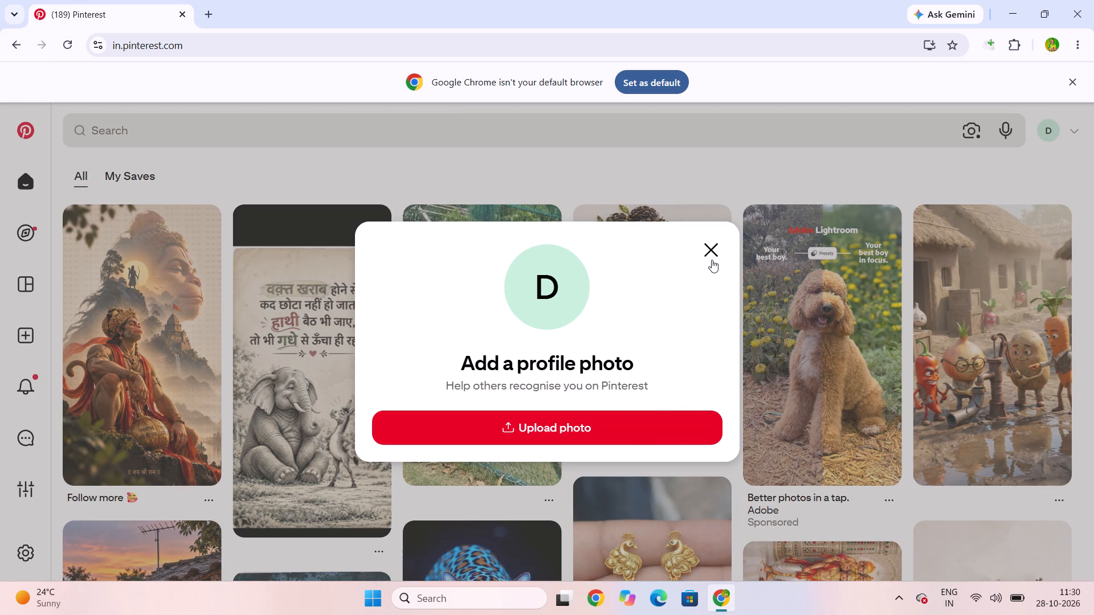
click(712, 260)
Open the Hanuman collage pin titled "Follow more" from the home feed.
click(178, 325)
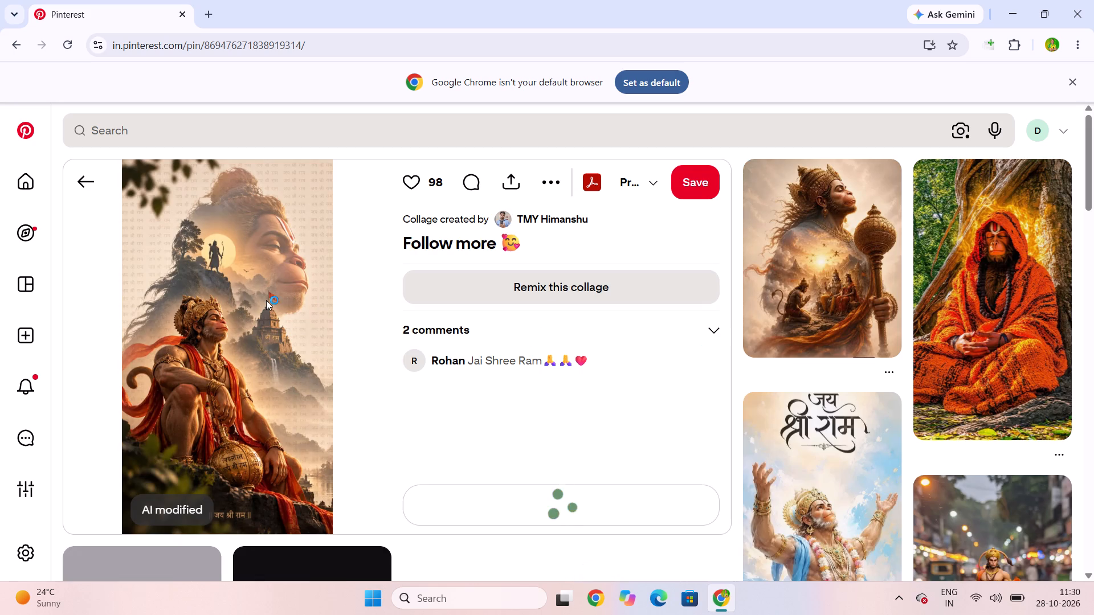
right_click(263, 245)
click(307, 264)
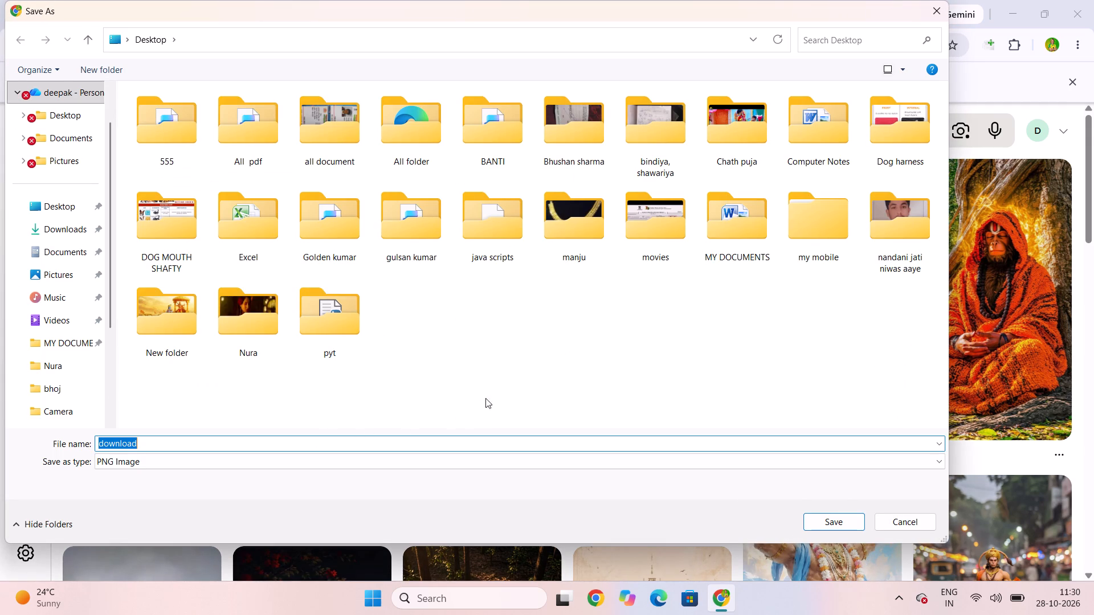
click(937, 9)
Minimize the browser and create a new folder on the desktop, keeping its default name.
click(1010, 7)
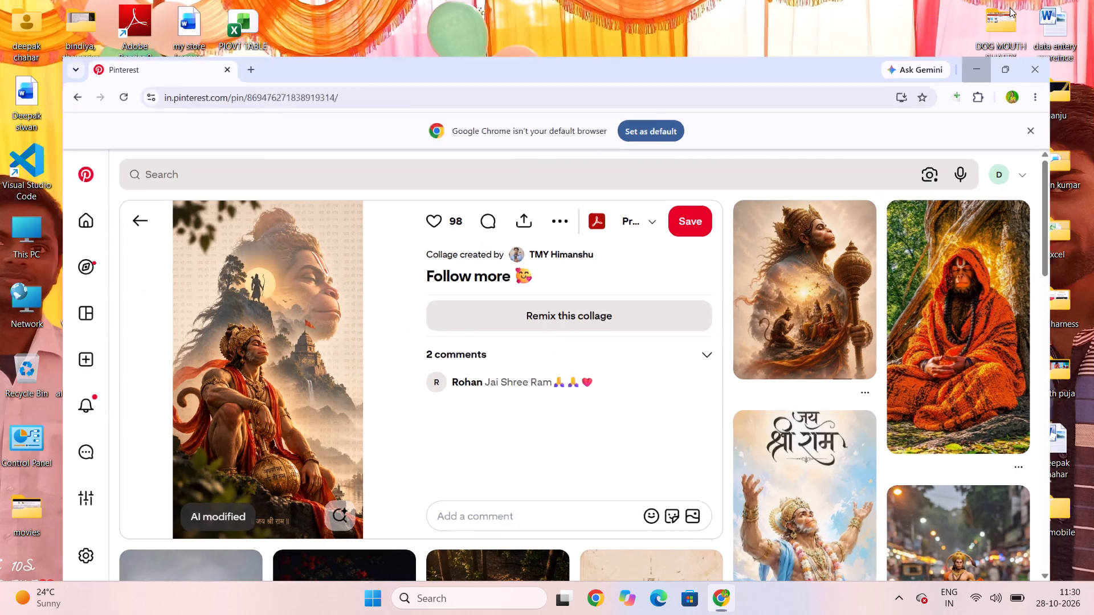
right_click(587, 75)
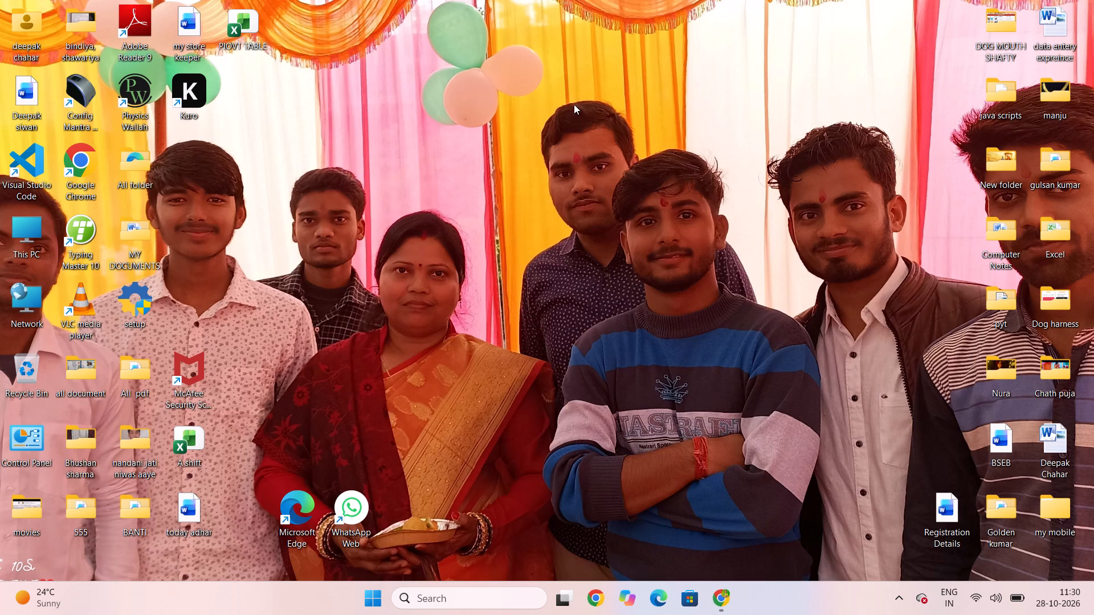
right_click(575, 106)
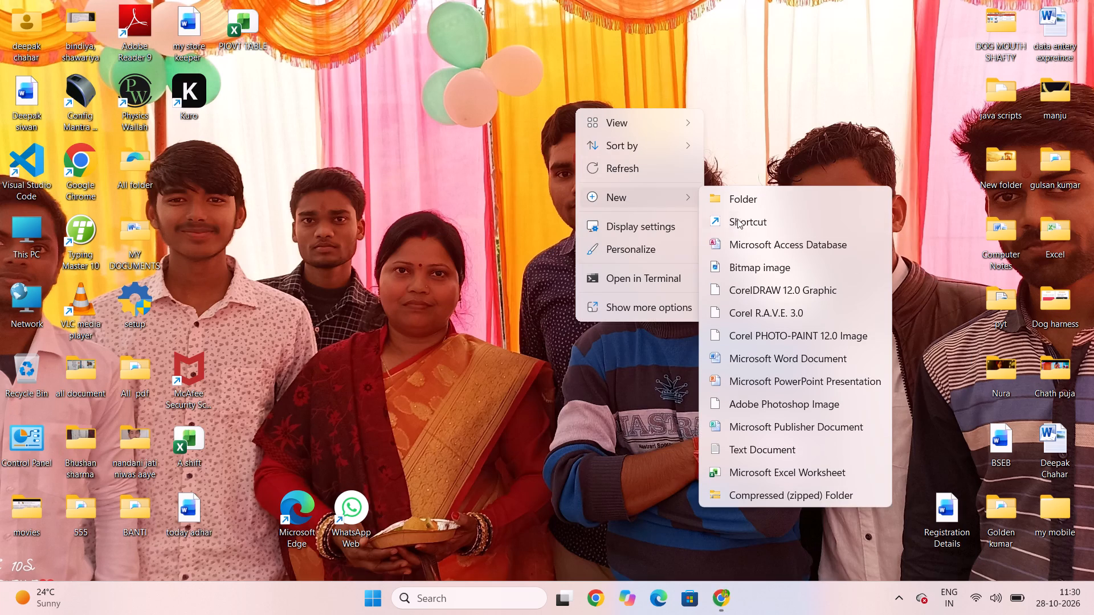
click(769, 203)
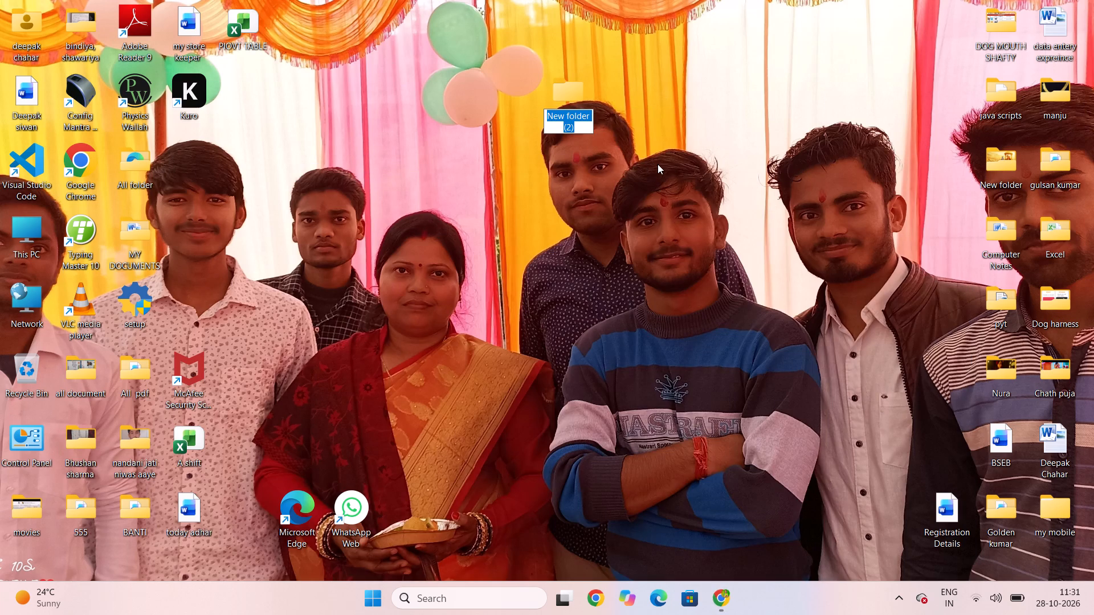
click(658, 164)
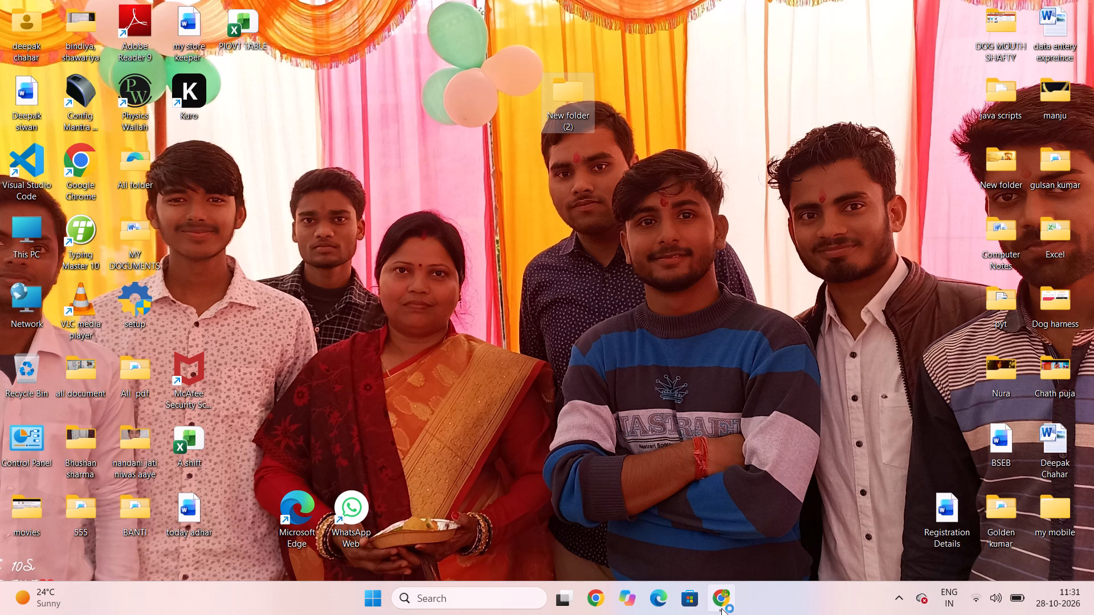
Return to the browser and save the "Follow more" Hanuman collage as a PNG image in the desktop's New folder (2).
click(721, 608)
right_click(242, 310)
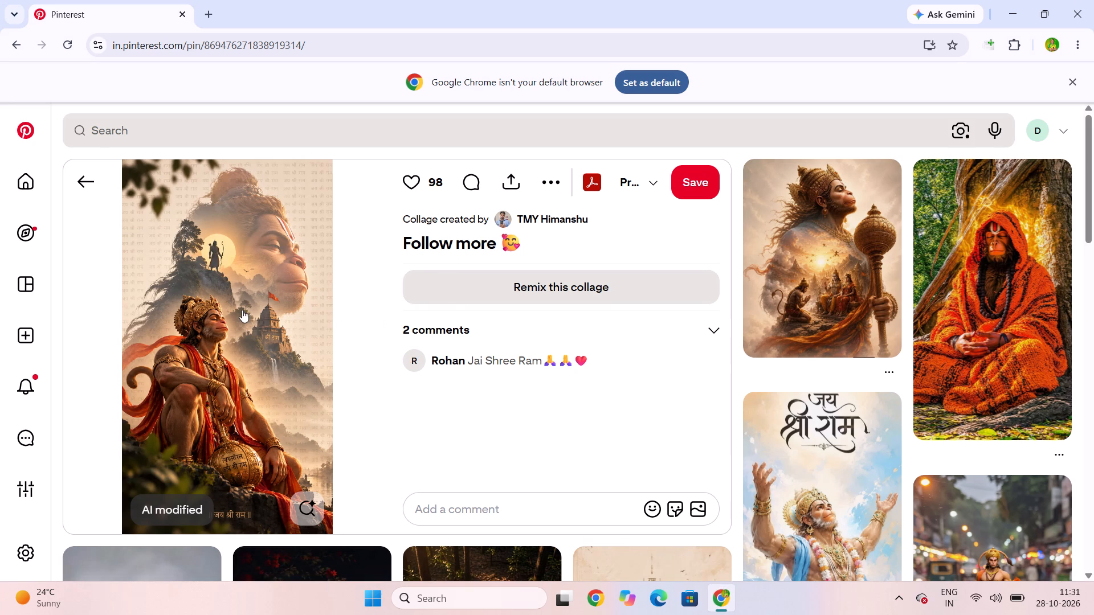
click(289, 331)
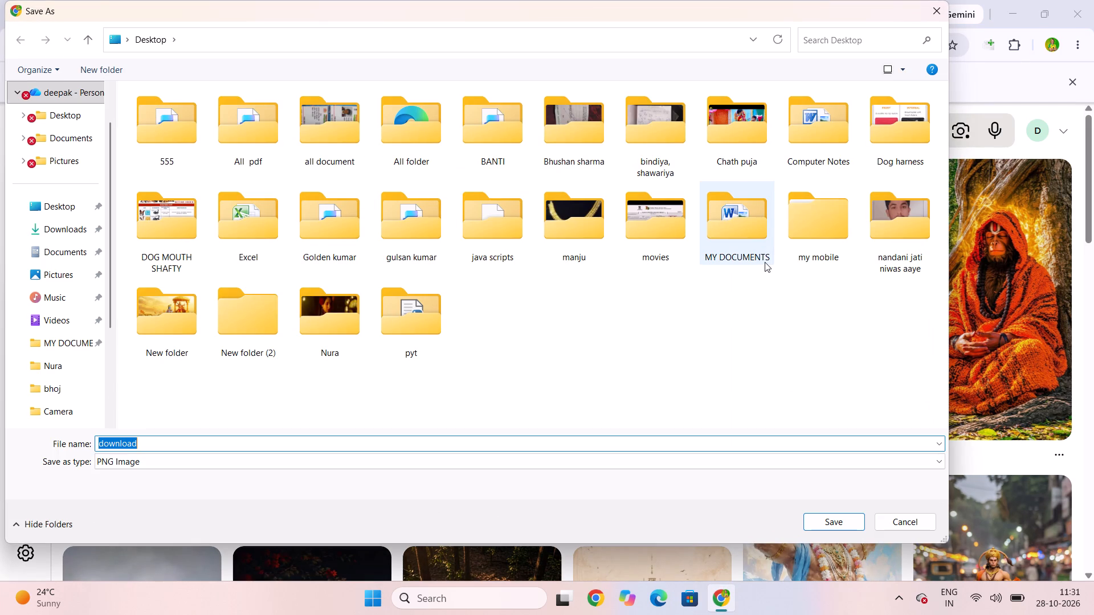
click(236, 315)
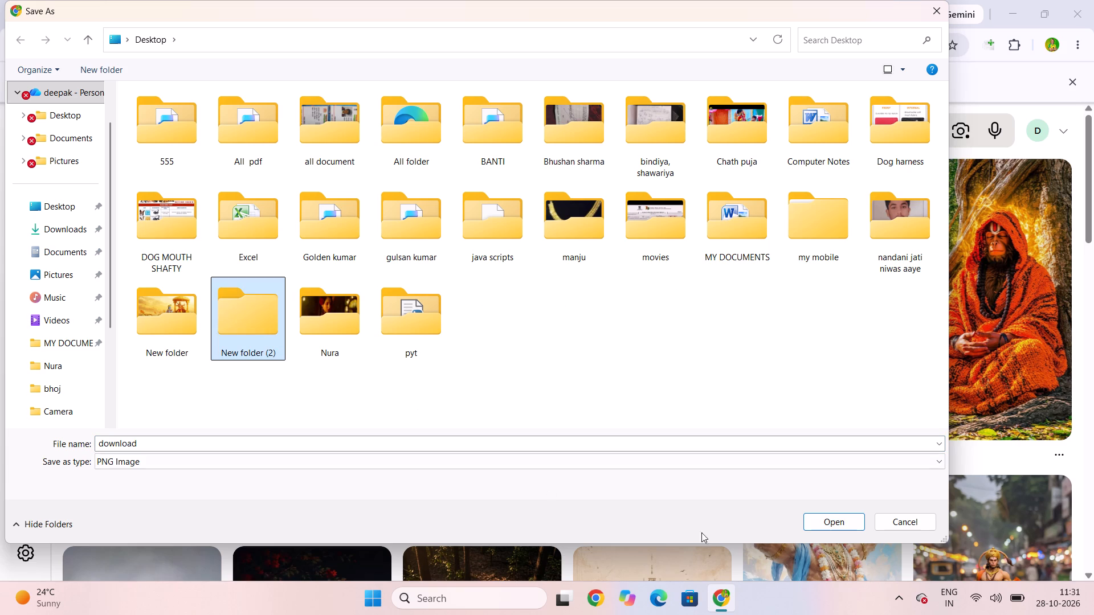
click(851, 528)
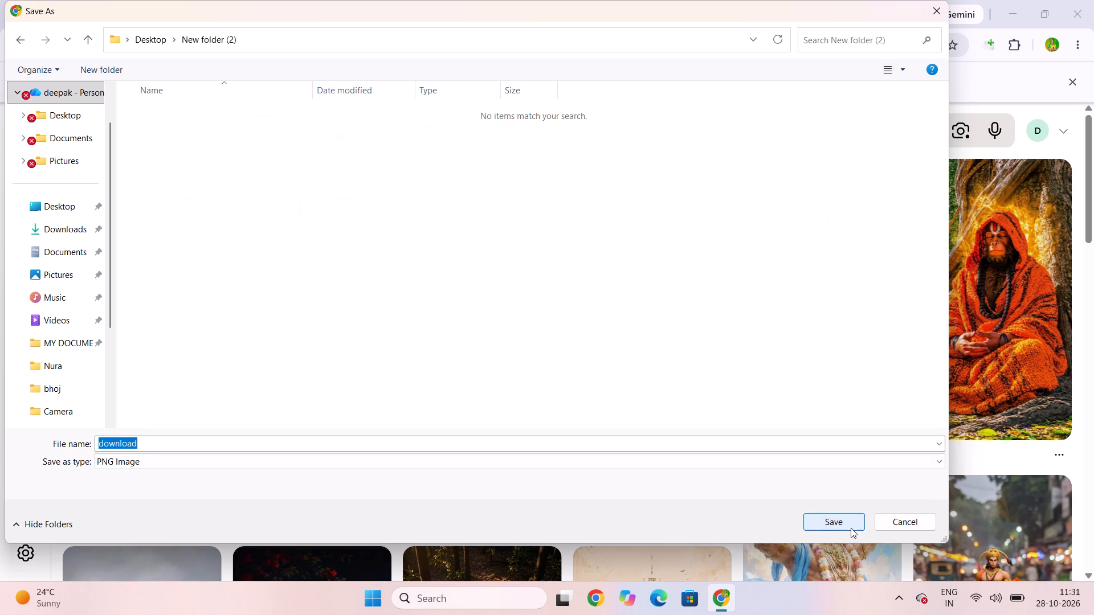
click(846, 524)
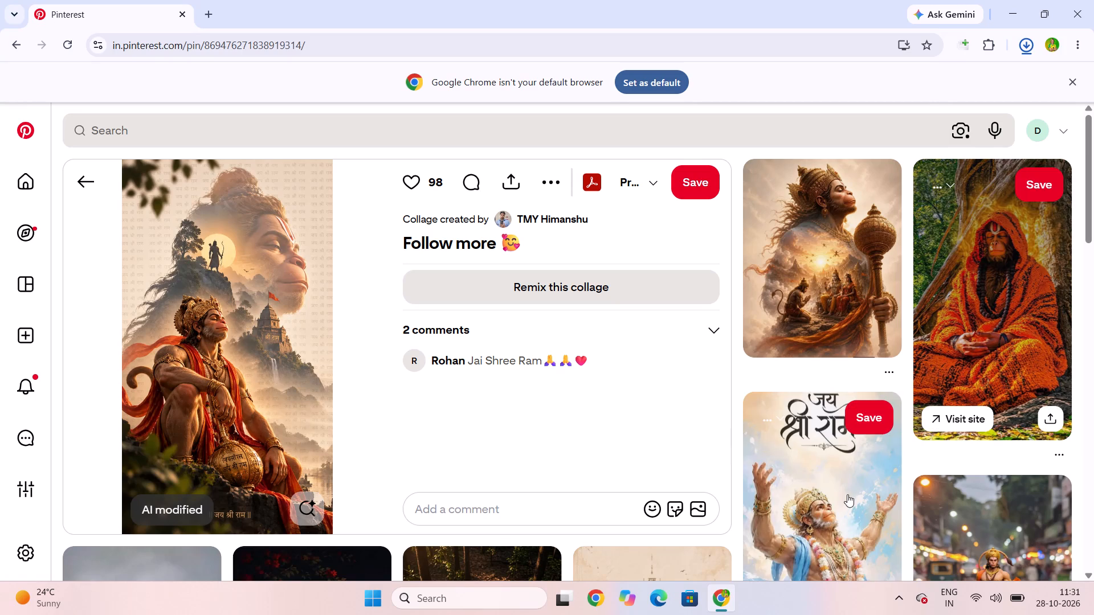
Open the related pin of Hanuman meditating in an orange hooded shawl and save its image as JPEG in New folder (2).
click(983, 286)
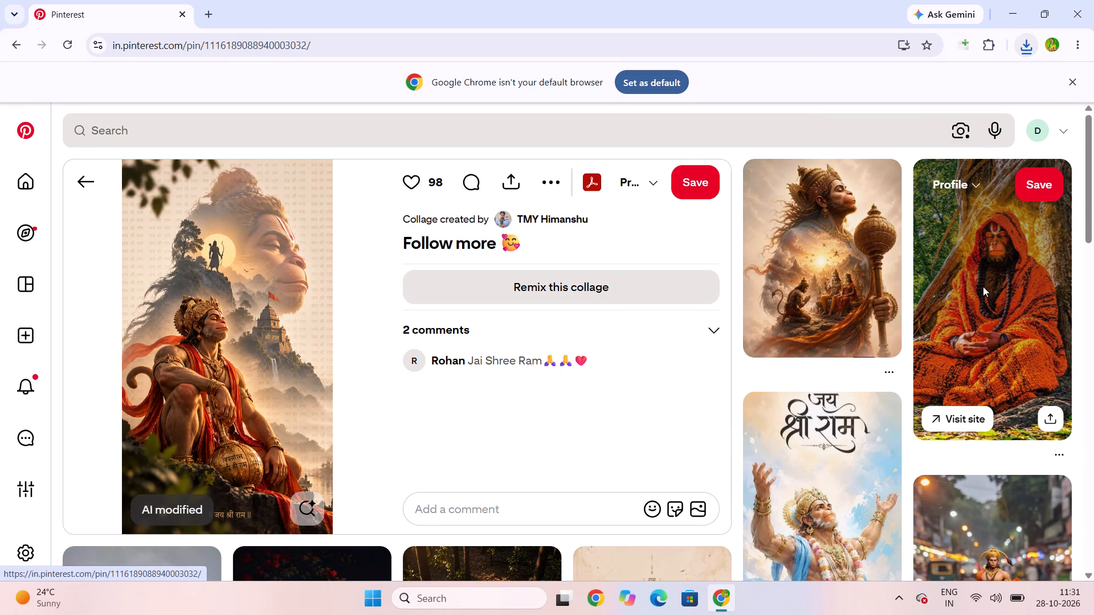
right_click(248, 294)
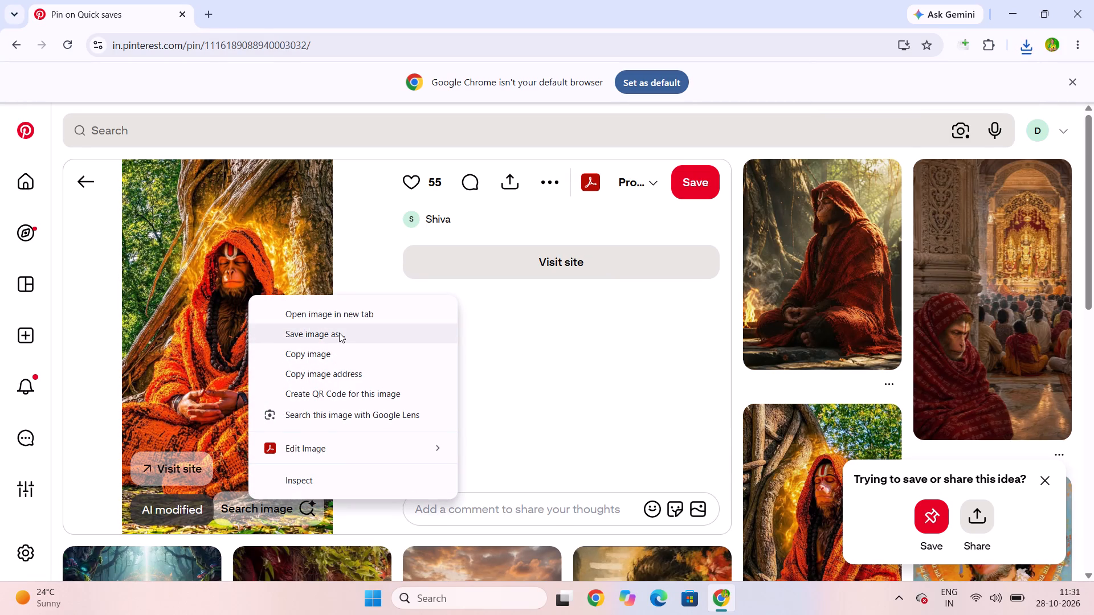
click(339, 333)
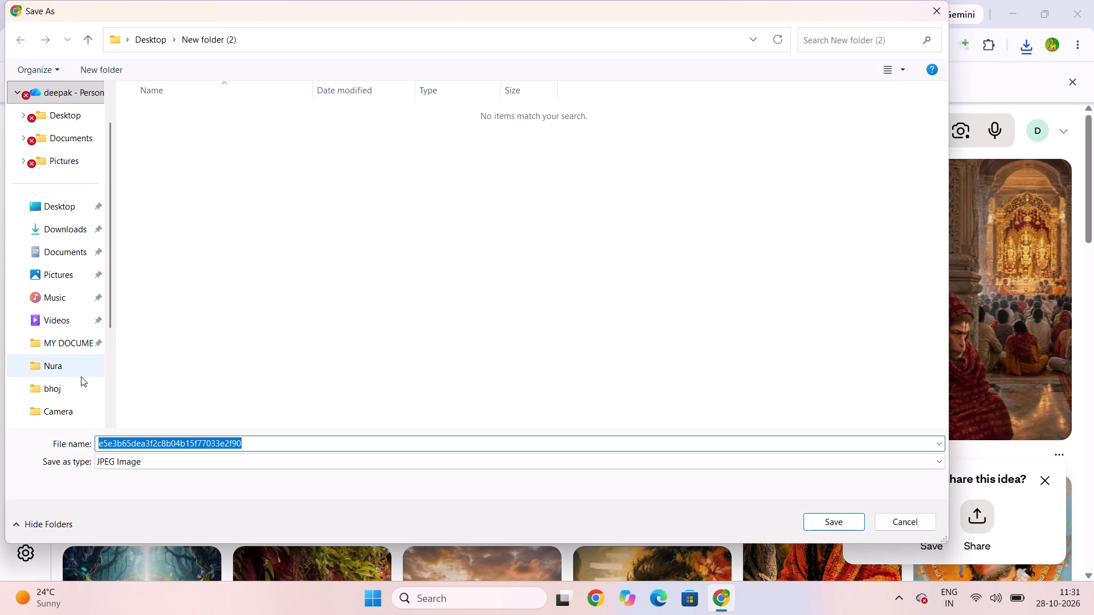
click(81, 207)
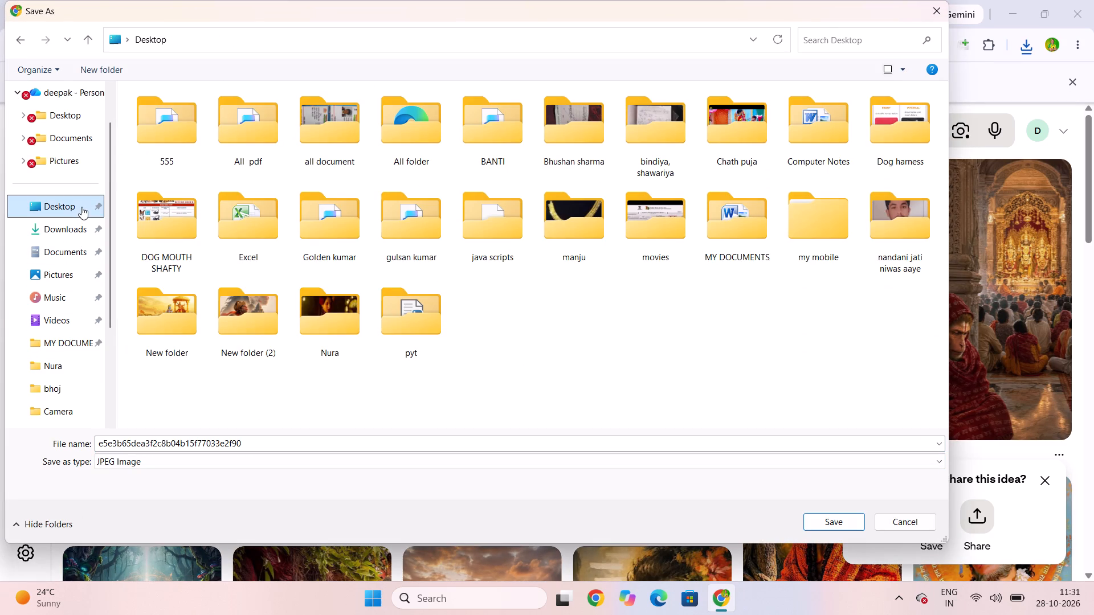
double_click(252, 306)
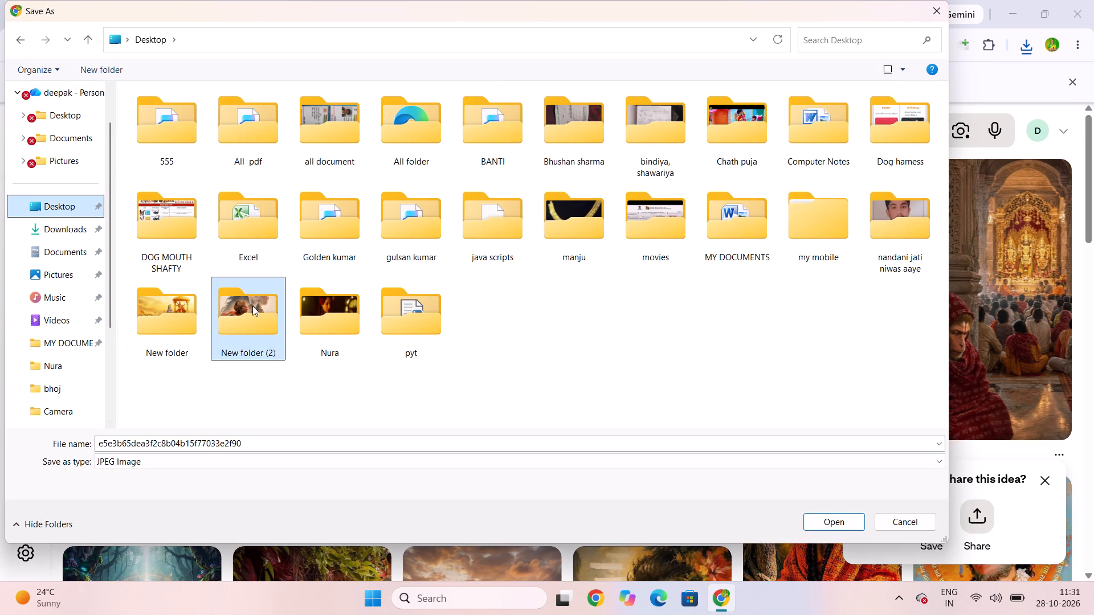
click(843, 520)
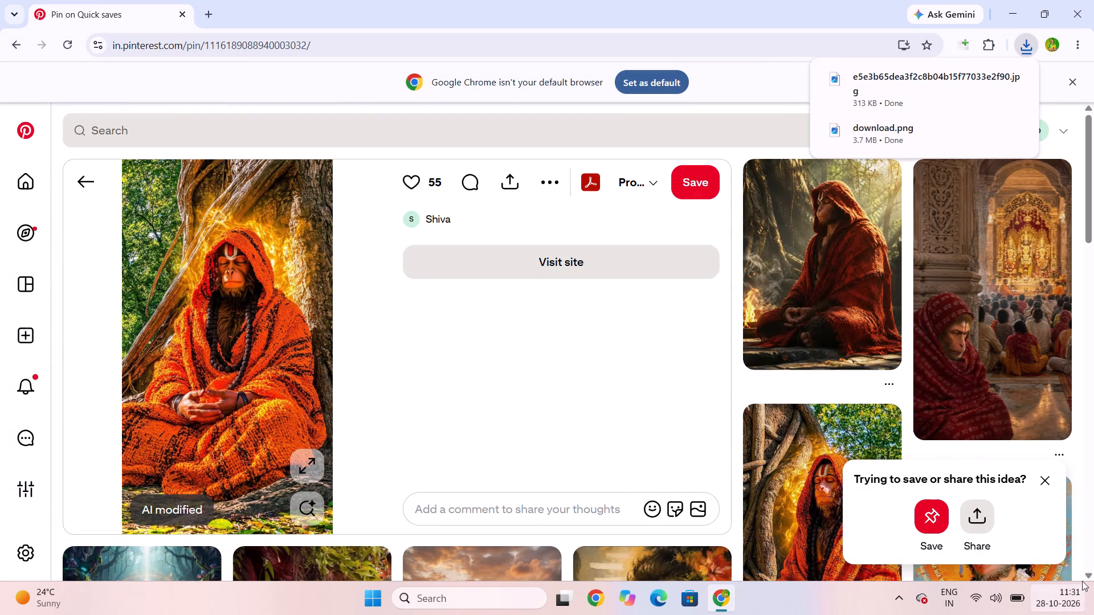
Open the related pin of Hanuman embracing a bearded man in a plaid shawl and save its image in New folder (2).
triple_click(1090, 574)
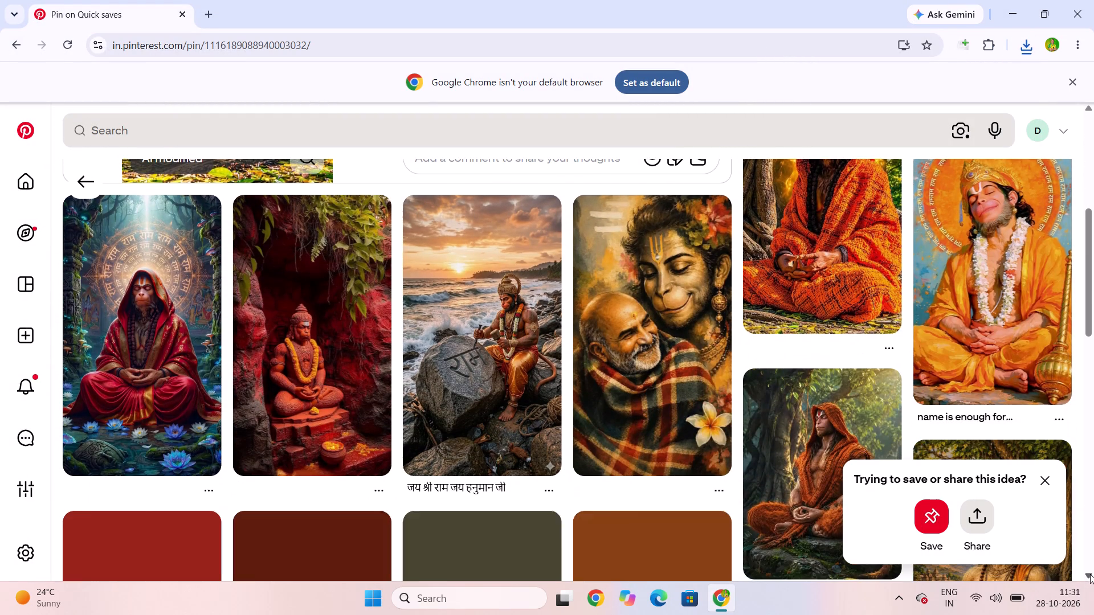
click(638, 329)
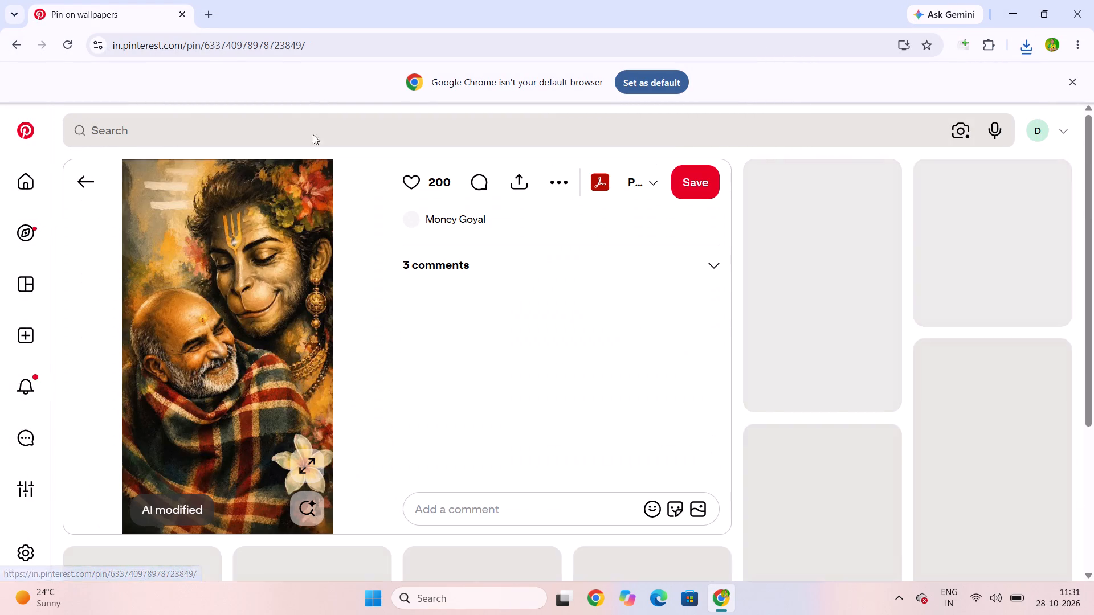
right_click(248, 250)
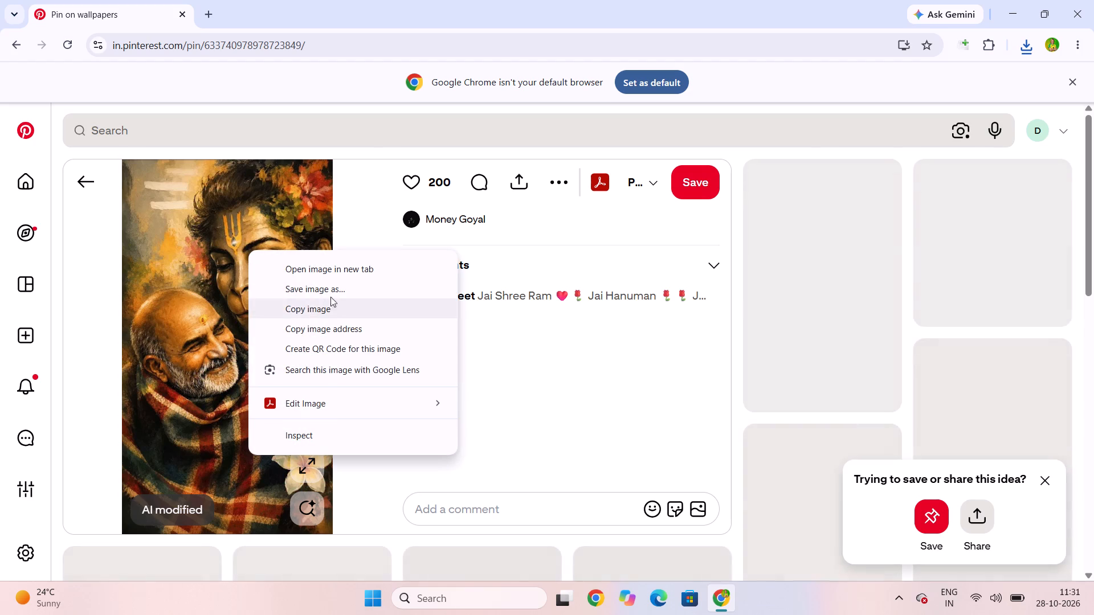
click(343, 290)
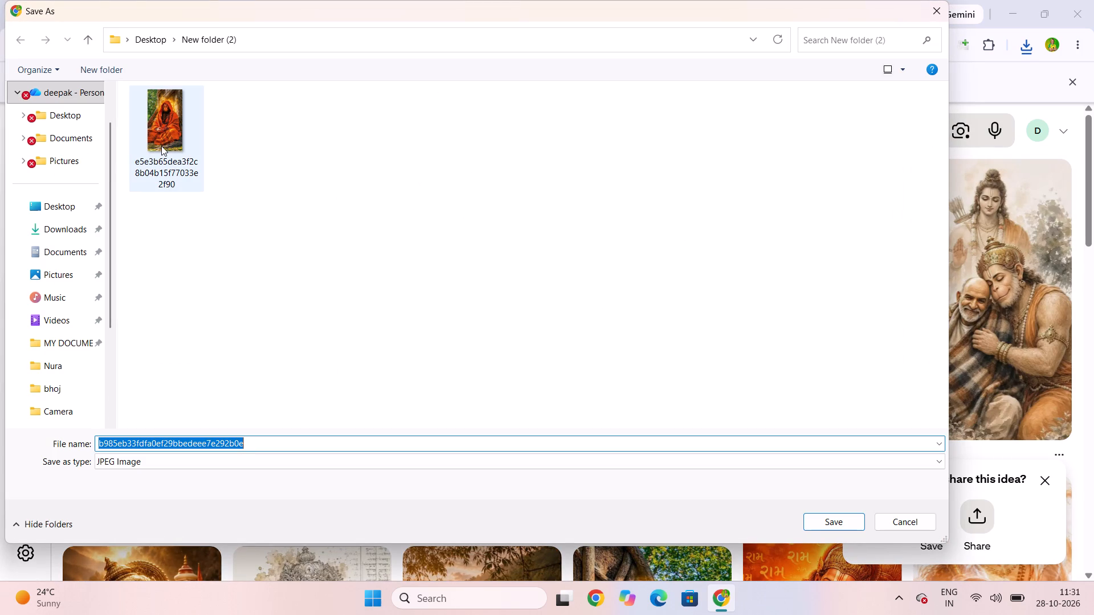
click(843, 522)
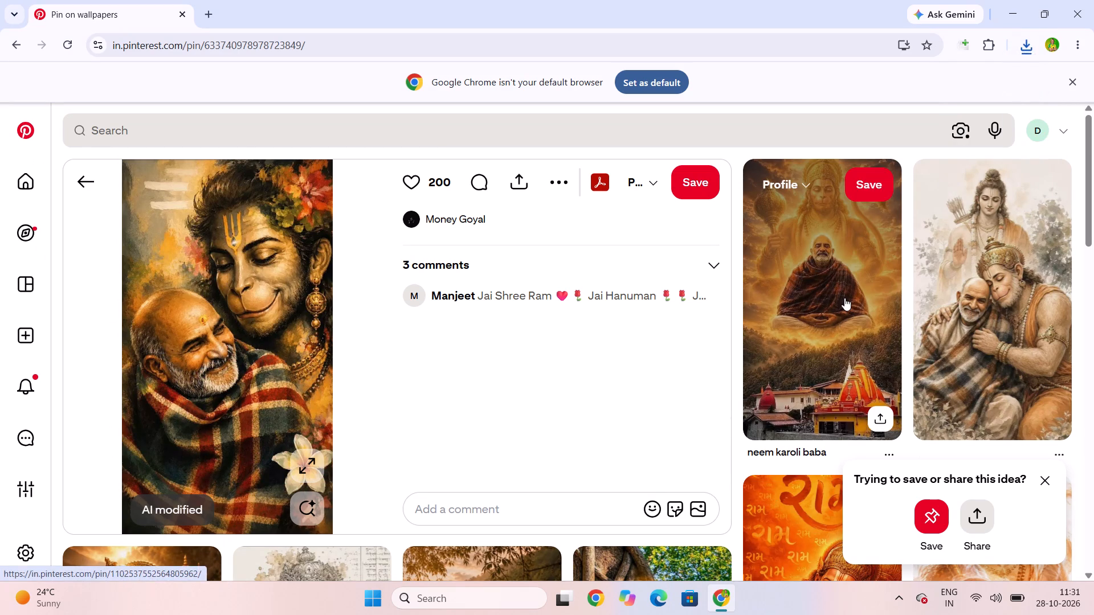
Open the "neem karoli baba" pin showing him meditating above a temple and save its image in New folder (2).
click(844, 298)
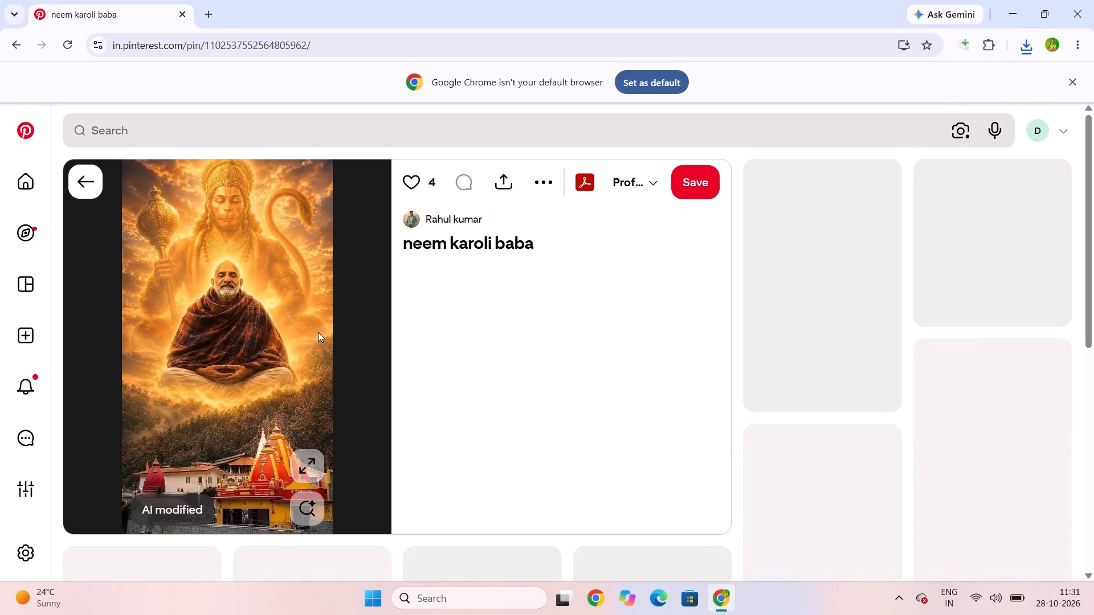
right_click(318, 332)
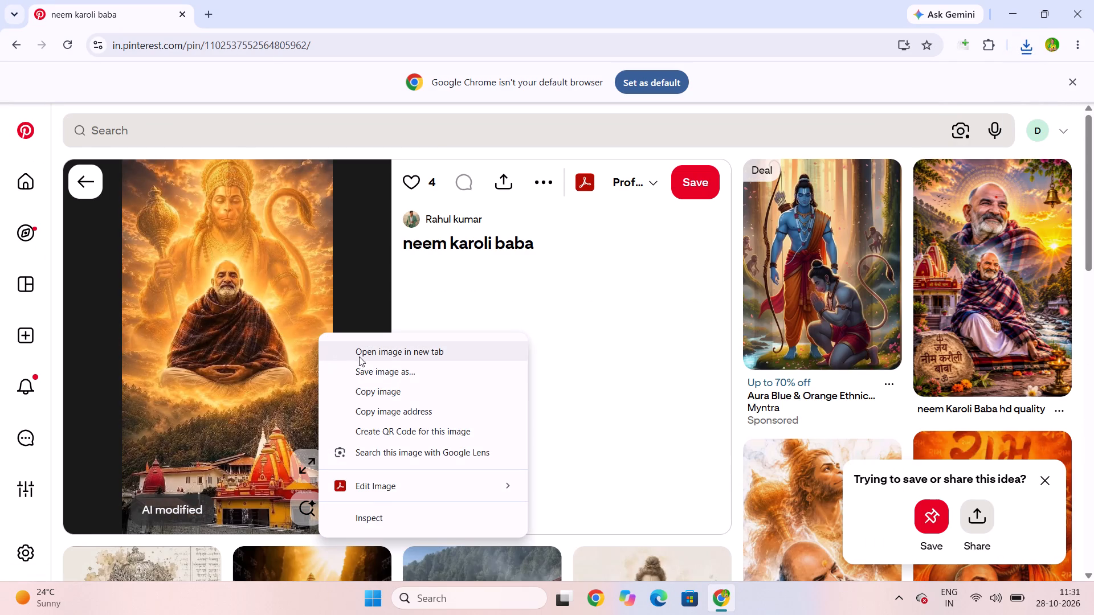
click(379, 368)
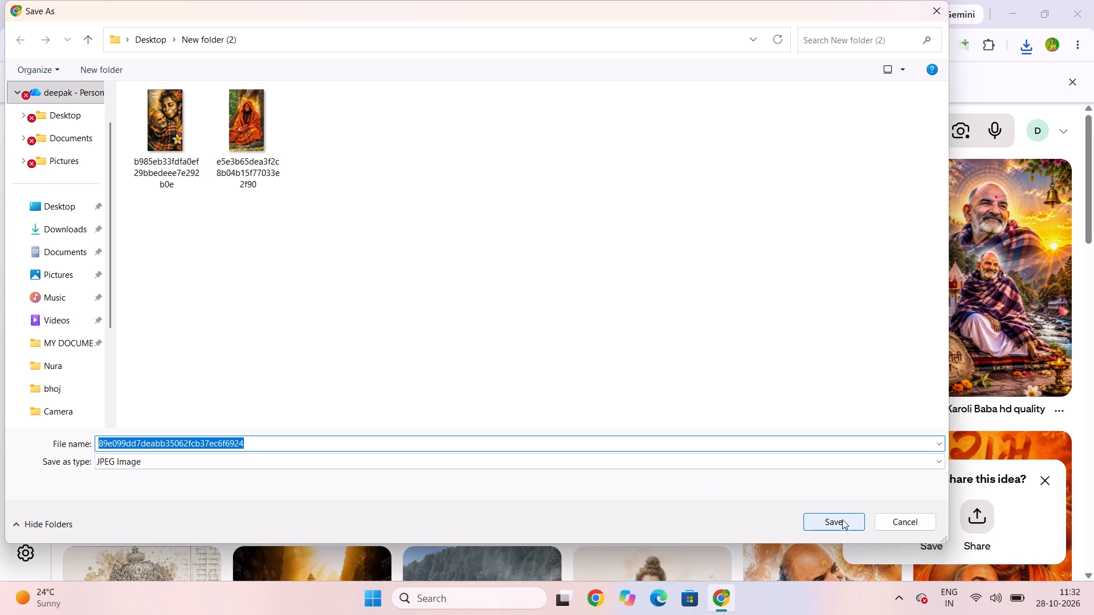
click(842, 519)
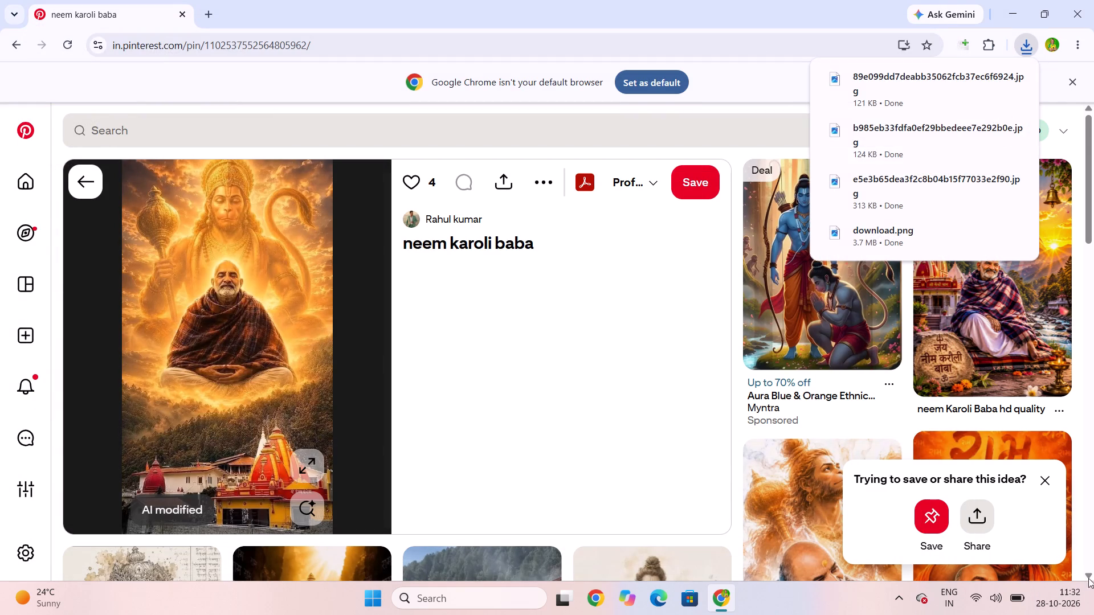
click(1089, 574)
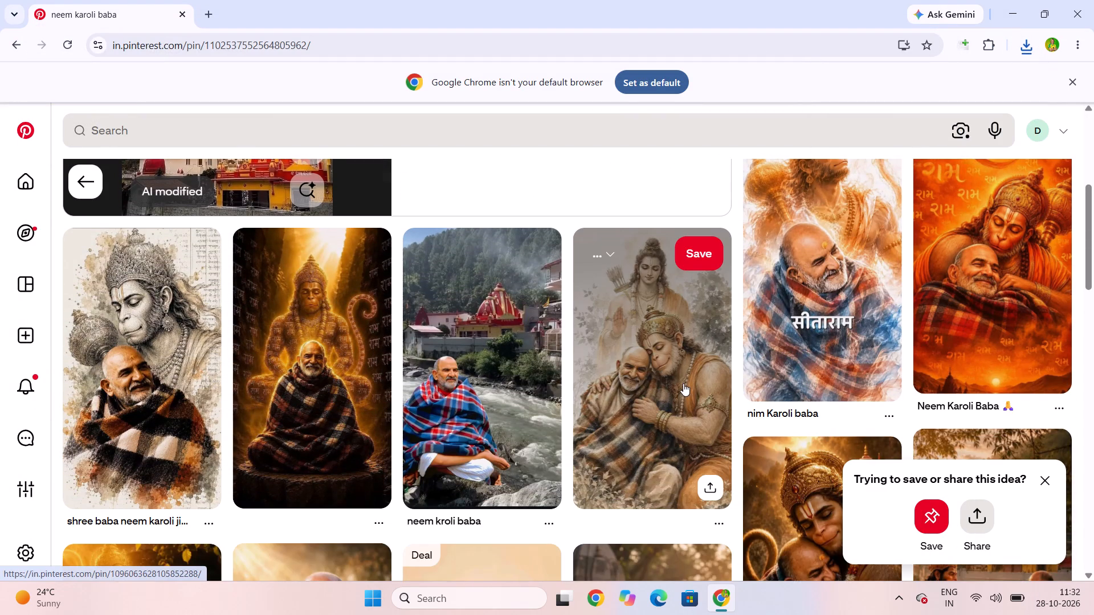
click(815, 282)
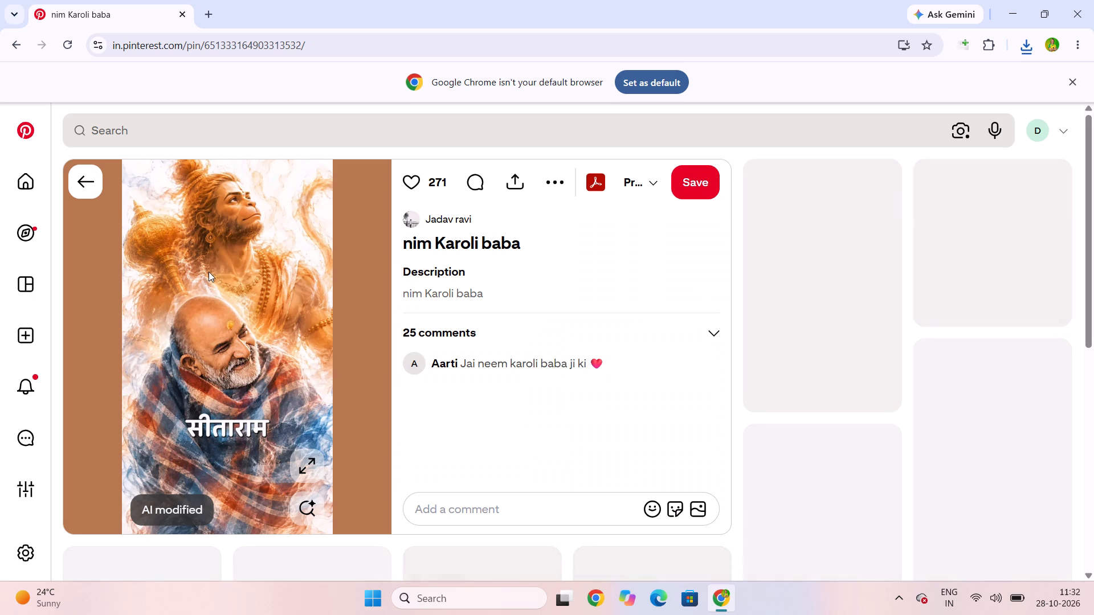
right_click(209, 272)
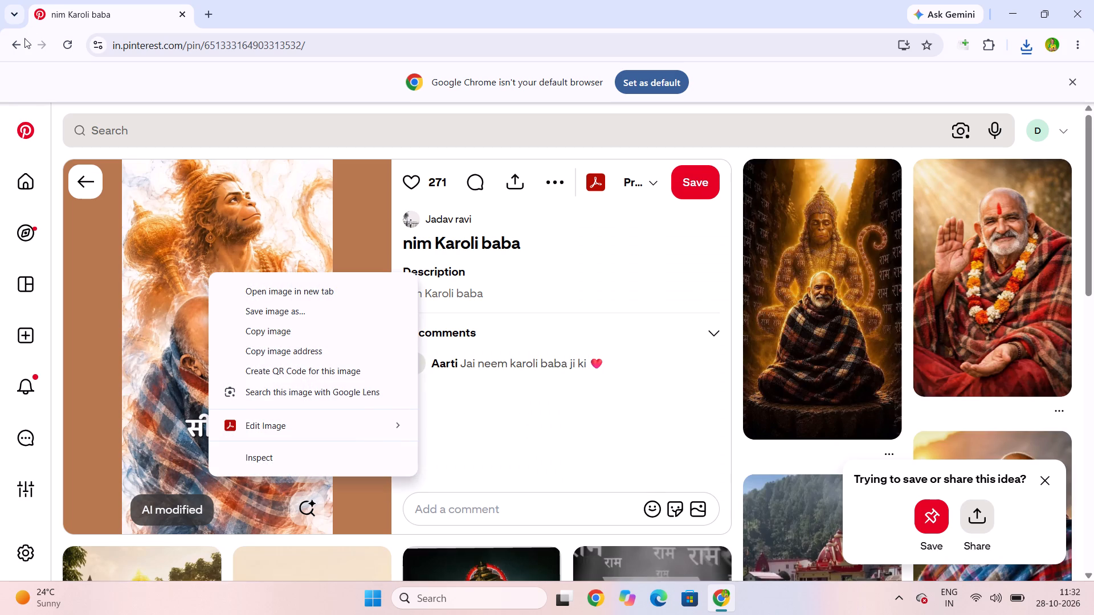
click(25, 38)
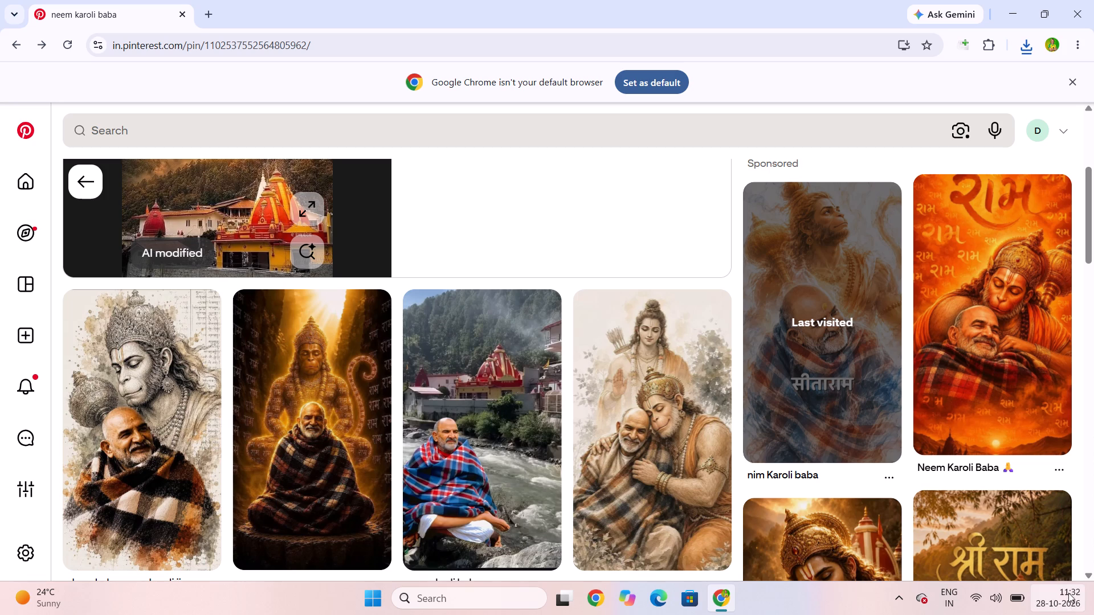
Open the related pin of five-faced Hanuman seated with a silver mace and save its image in New folder (2).
double_click(1091, 569)
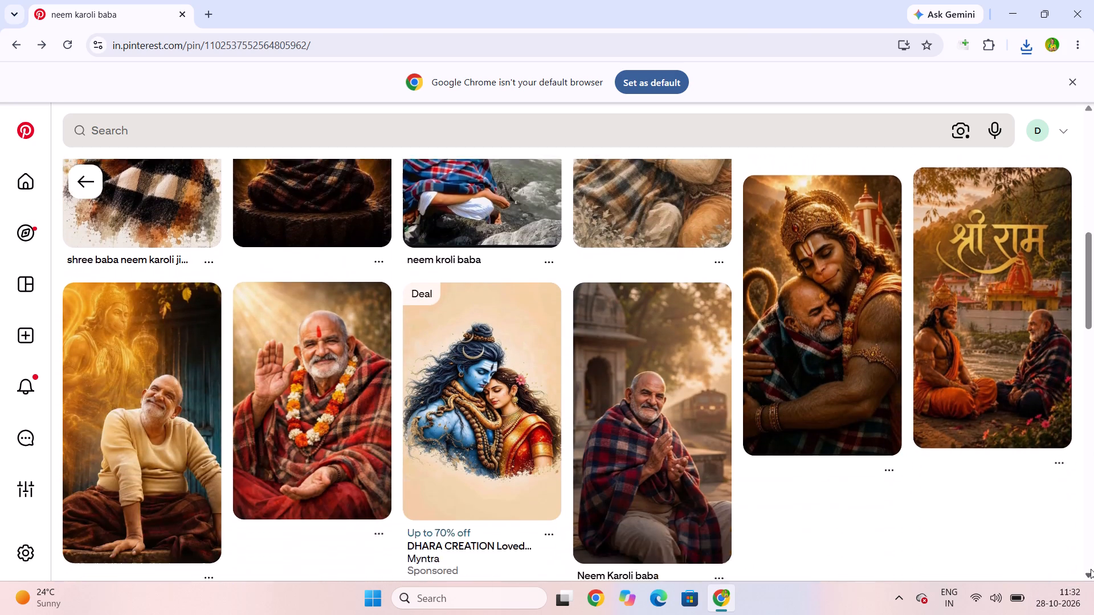
click(1091, 569)
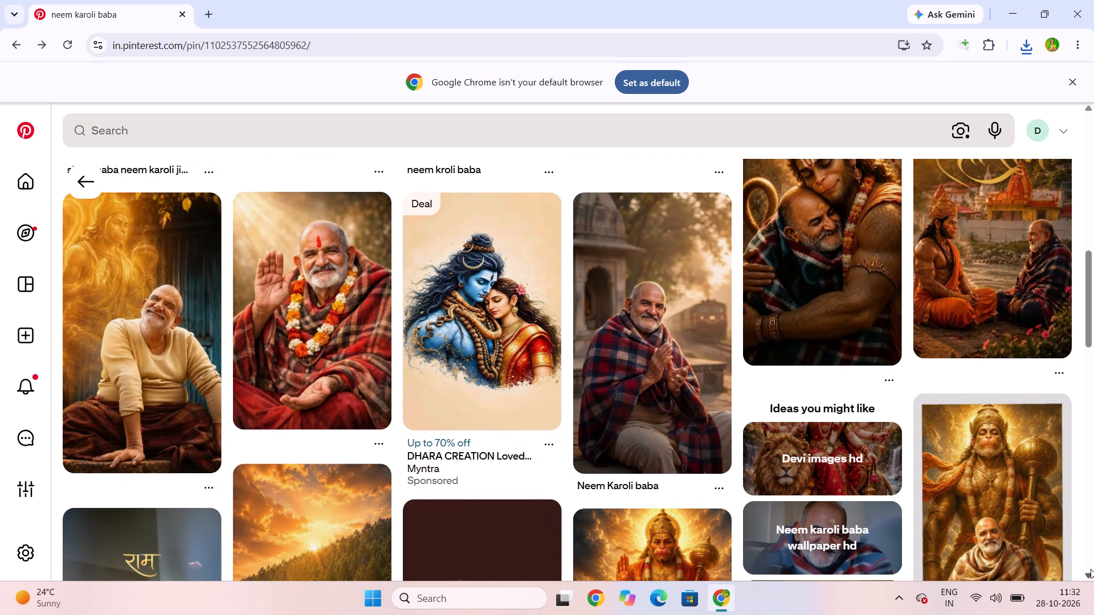
click(1091, 569)
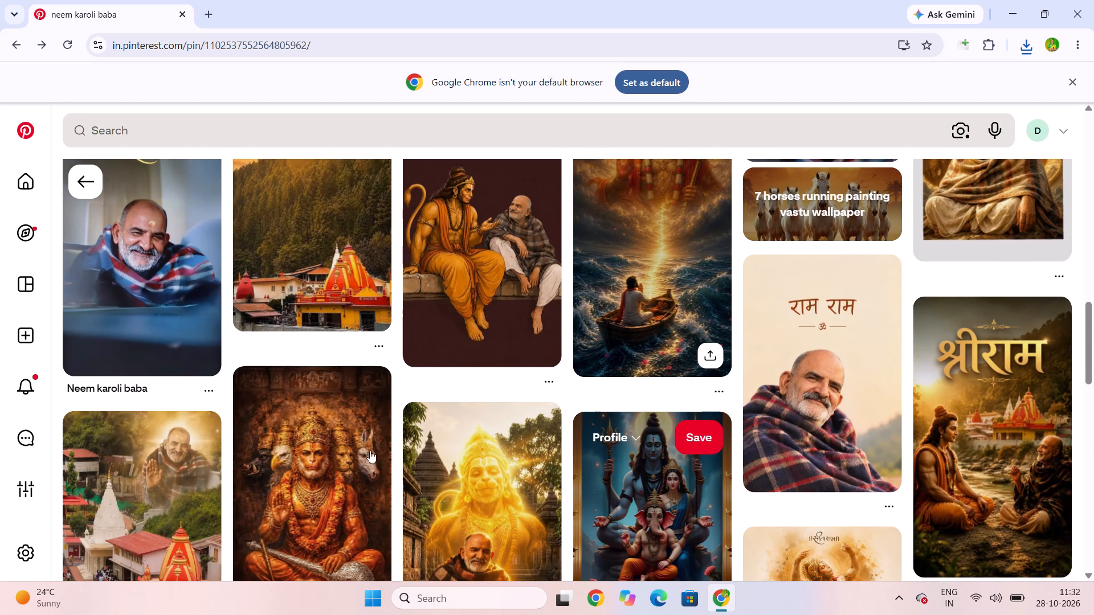
click(337, 449)
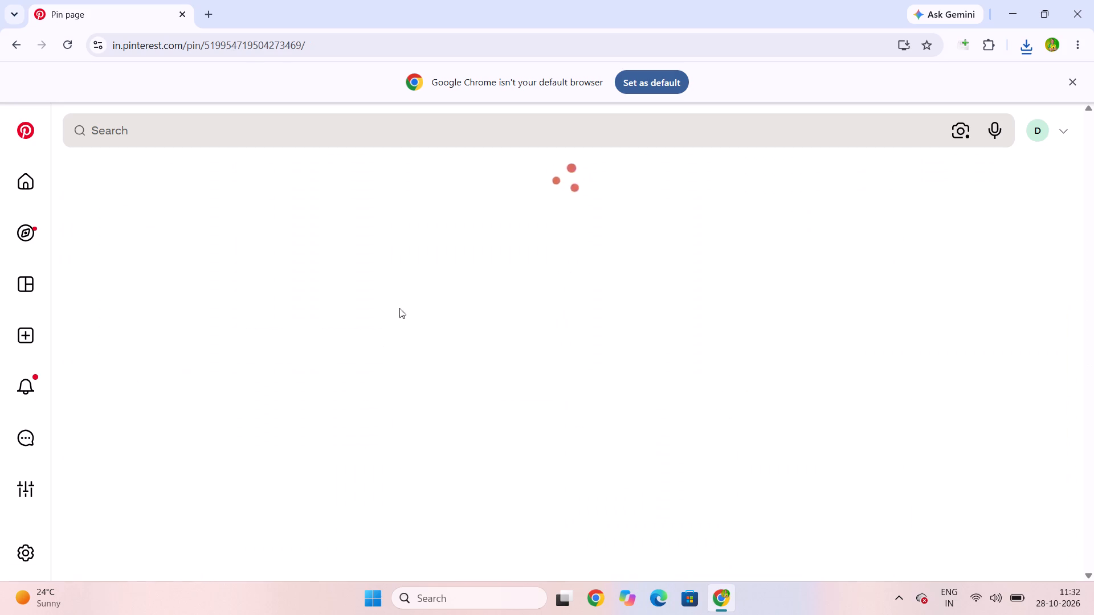
right_click(248, 338)
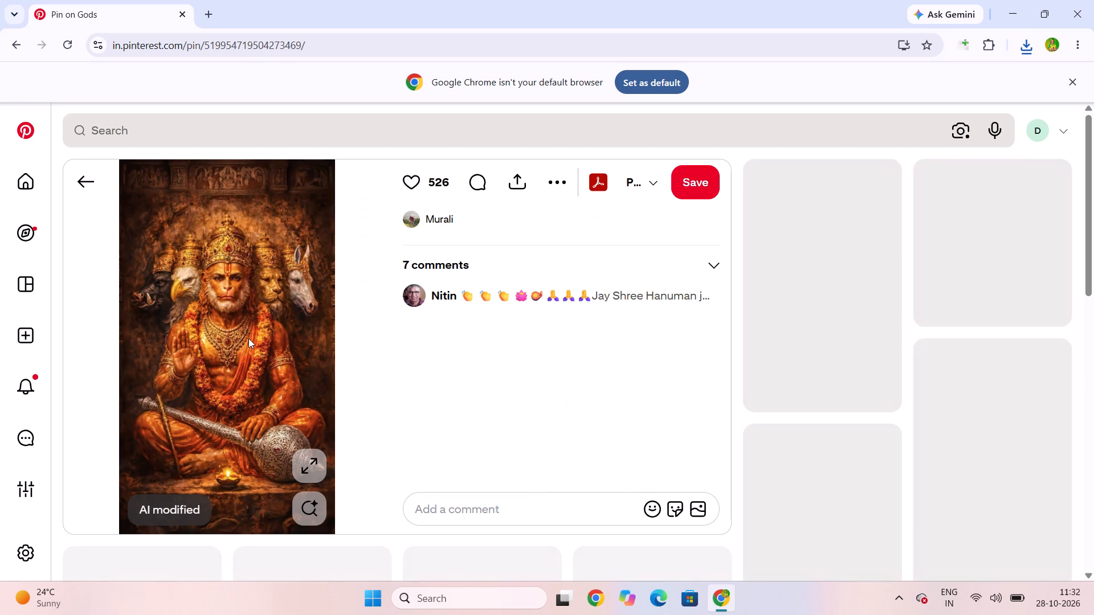
click(361, 378)
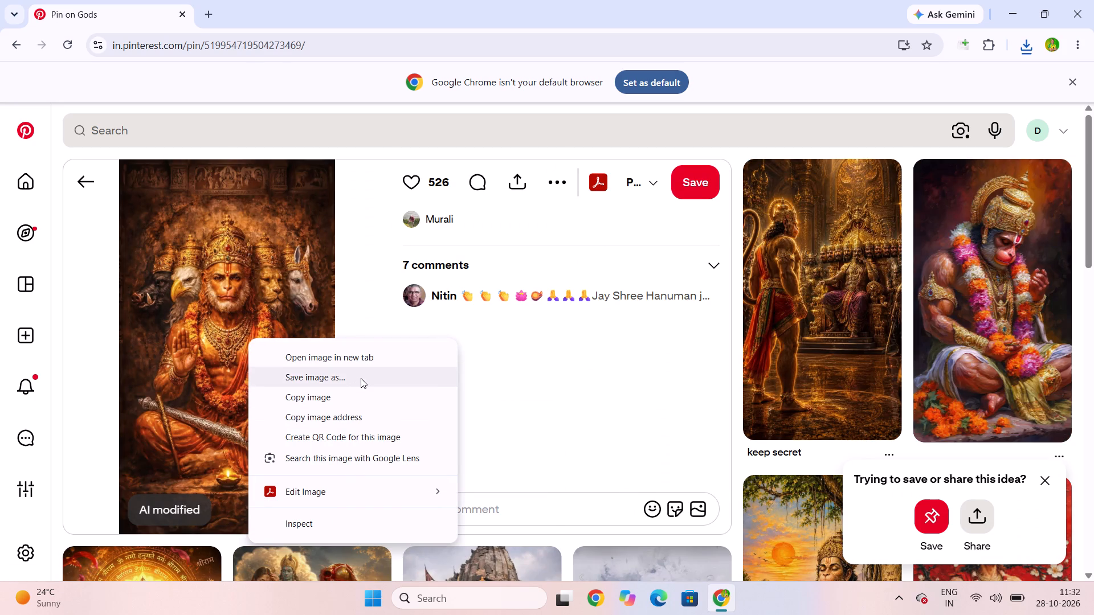
scroll(595, 342, up, 1)
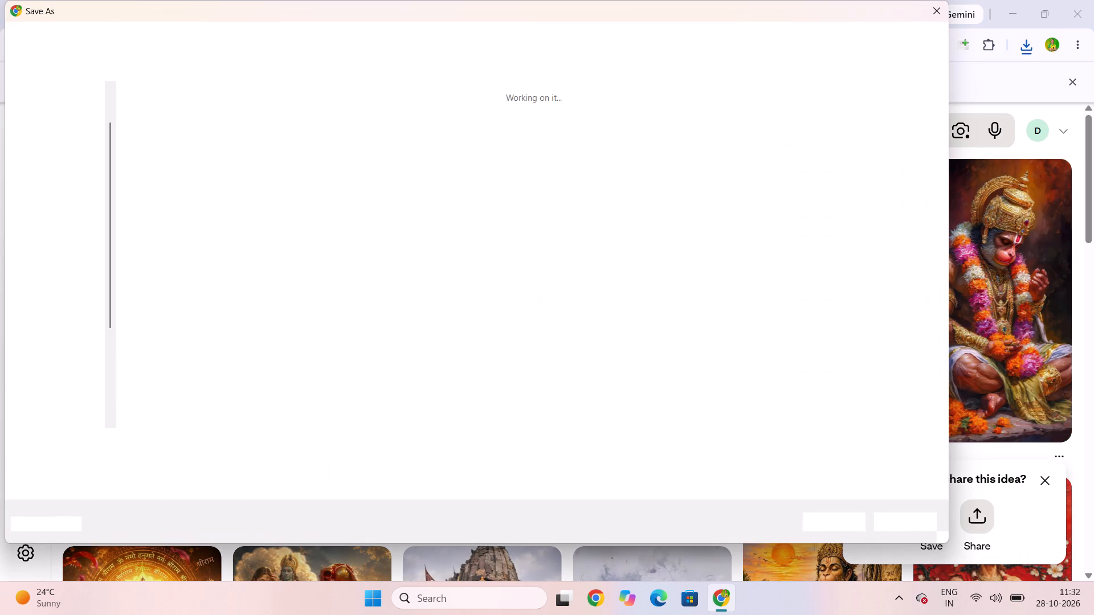
scroll(667, 448, up, 1)
scroll(667, 448, right, 1)
click(832, 522)
scroll(832, 522, down, 1)
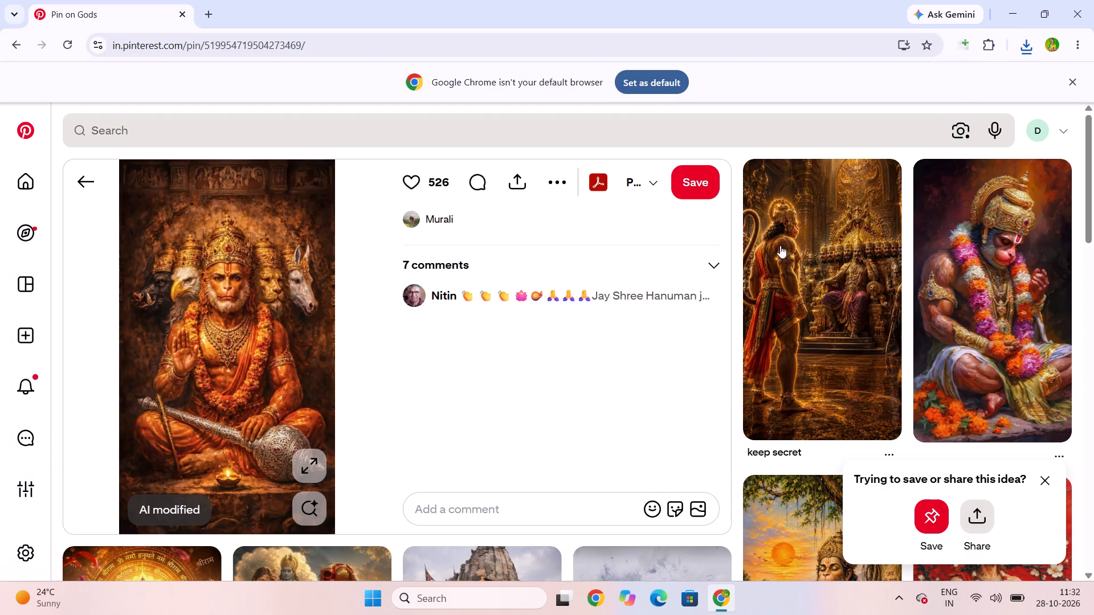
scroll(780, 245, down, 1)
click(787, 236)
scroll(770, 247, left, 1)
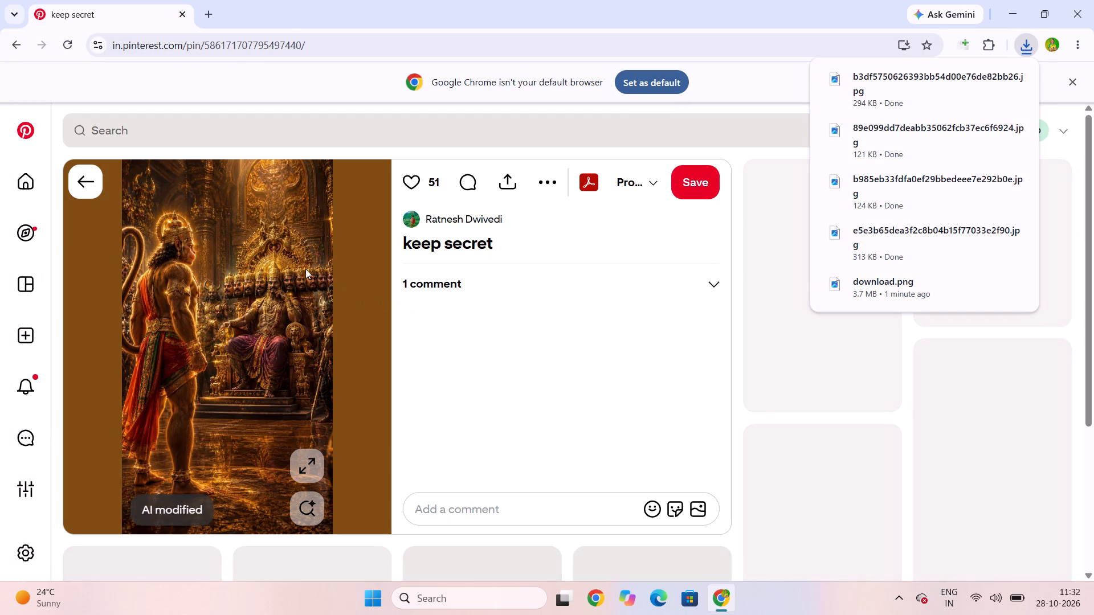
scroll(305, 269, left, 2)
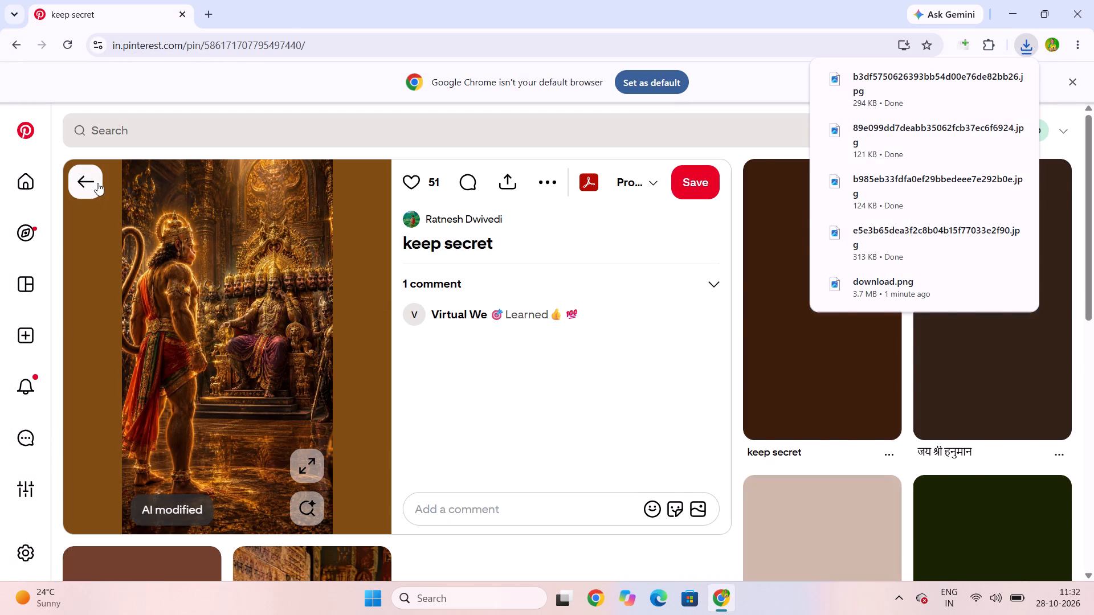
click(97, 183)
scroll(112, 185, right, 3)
Through the "keep secret" throne-room pin, open the related pin of Hanuman with a burning coiled tail and save it as JPEG in New folder (2).
click(832, 339)
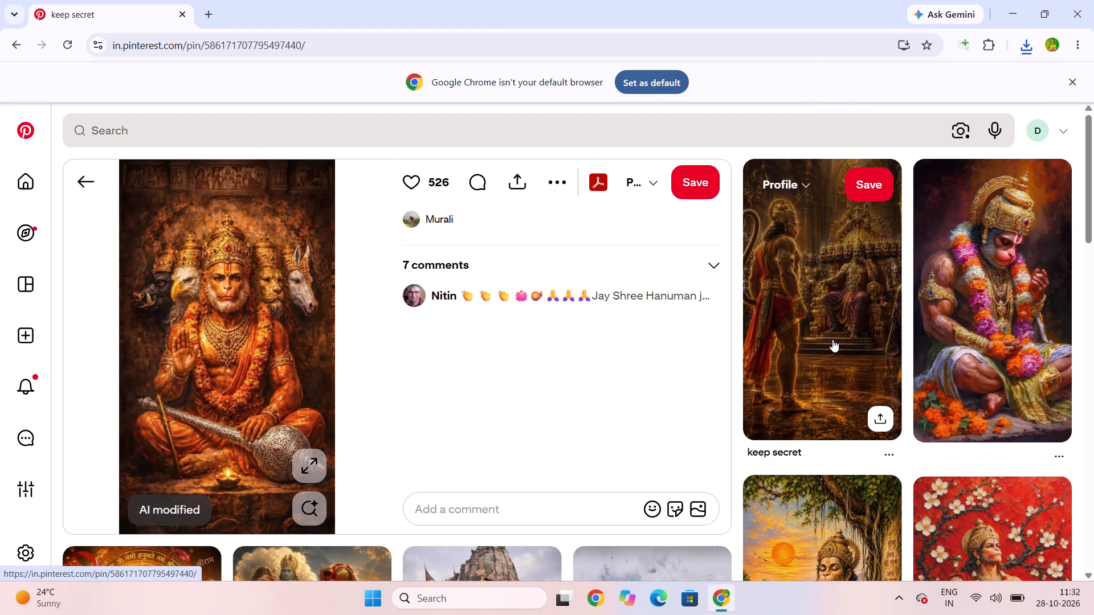
click(799, 317)
scroll(799, 317, left, 1)
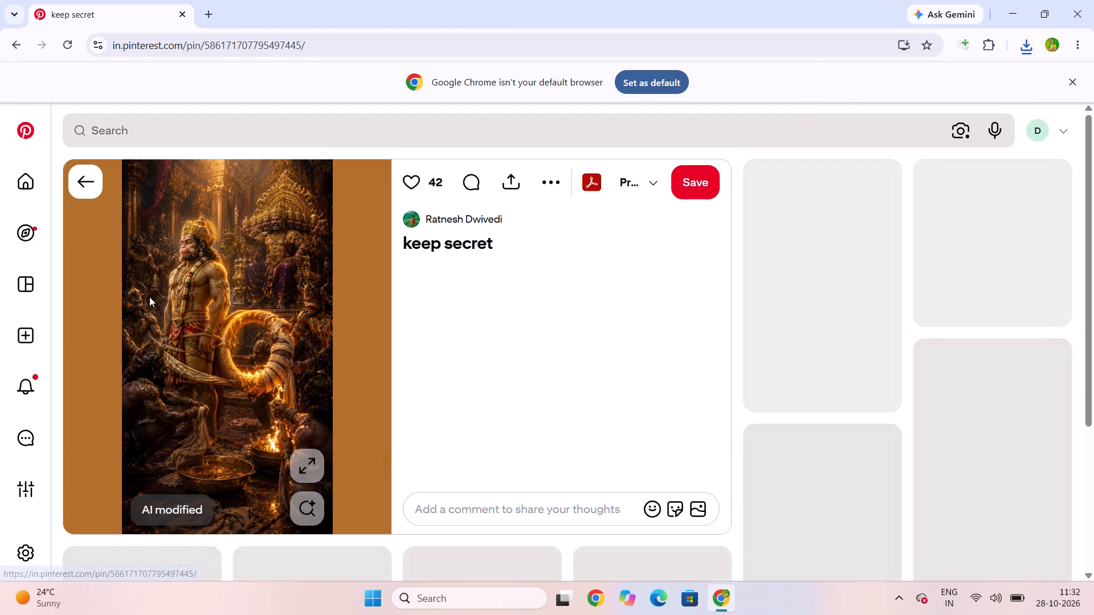
scroll(149, 297, left, 1)
right_click(210, 296)
scroll(228, 304, right, 1)
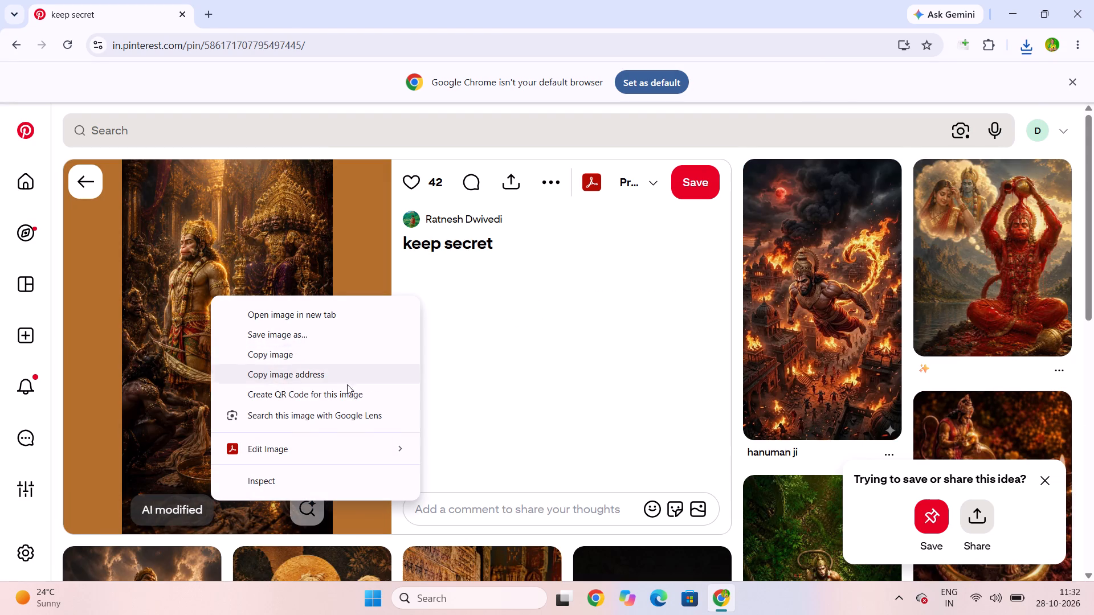
scroll(347, 384, right, 1)
click(309, 337)
scroll(320, 333, right, 1)
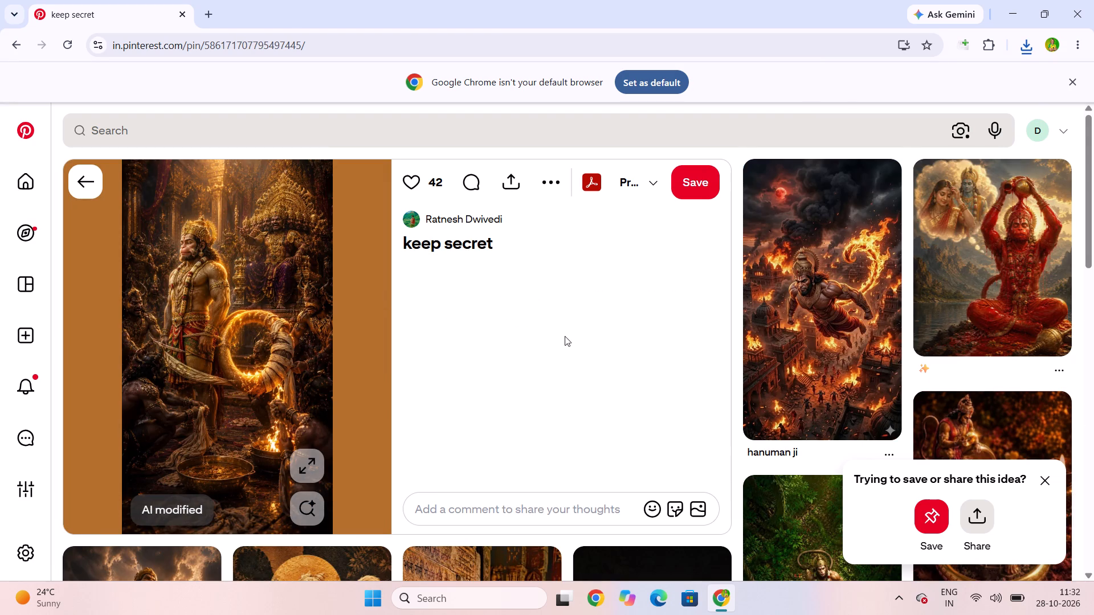
scroll(565, 336, right, 1)
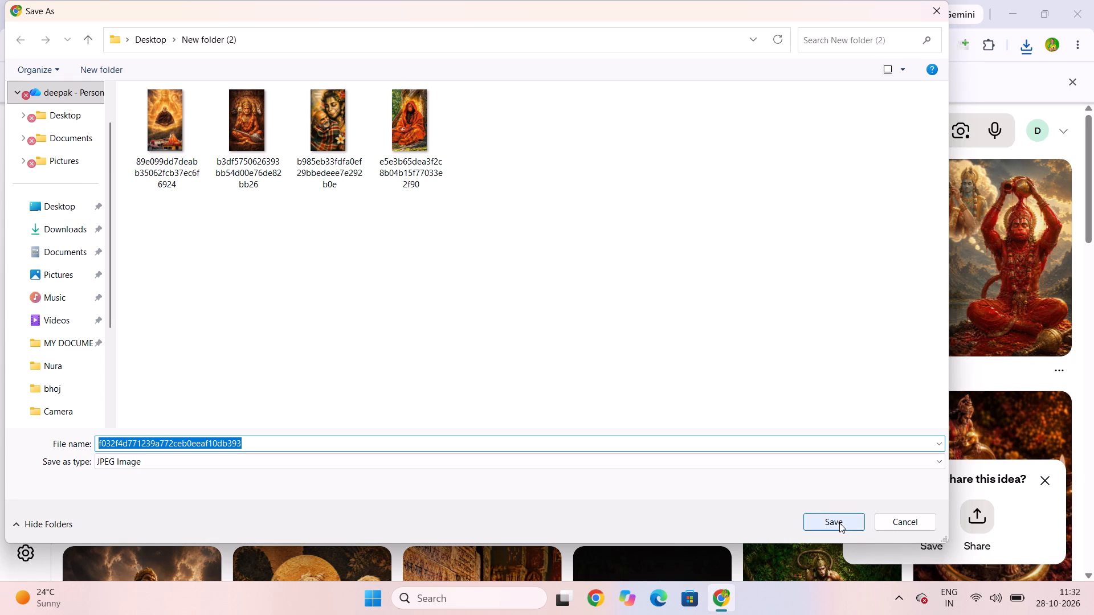
click(839, 523)
scroll(844, 521, right, 1)
Dismiss the save-or-share prompt, open the related pin of Hanuman above a tree in a golden locket, and save its image in New folder (2).
click(1042, 478)
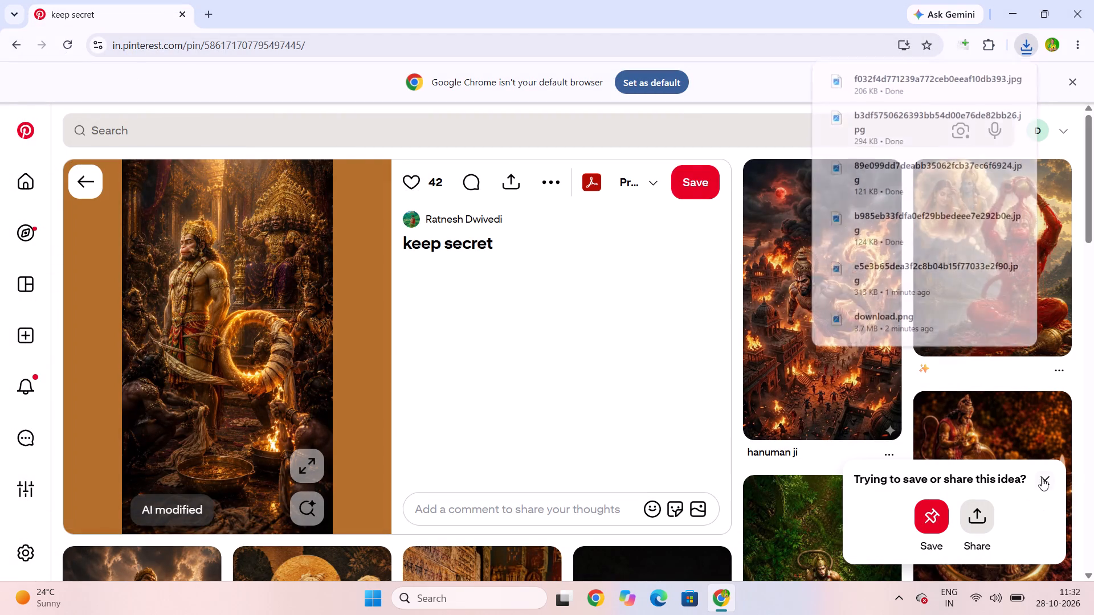
scroll(1042, 478, left, 1)
click(1007, 501)
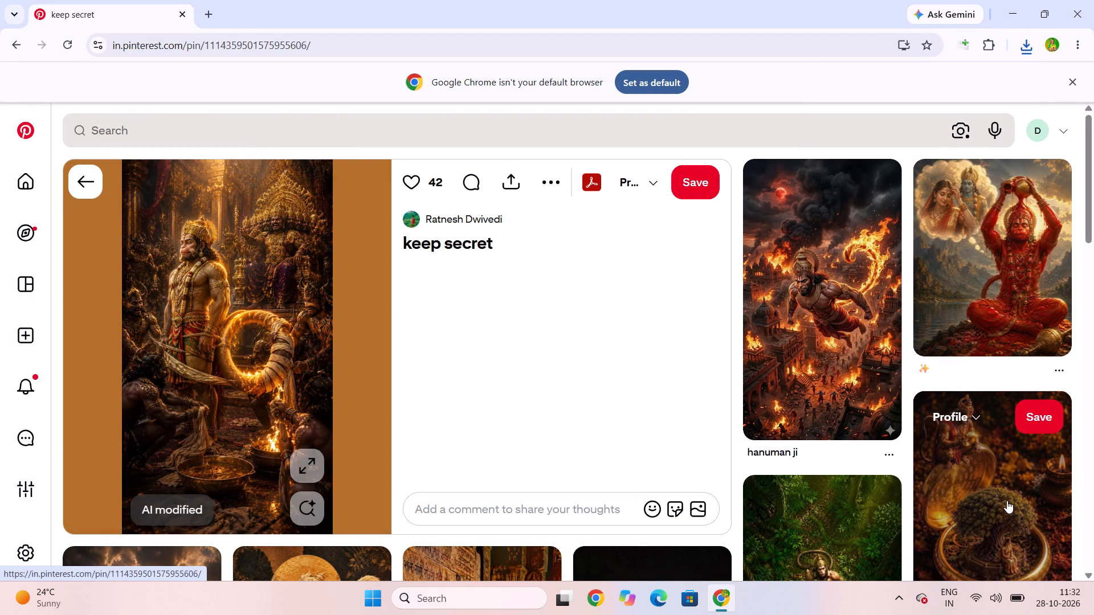
scroll(1007, 501, left, 2)
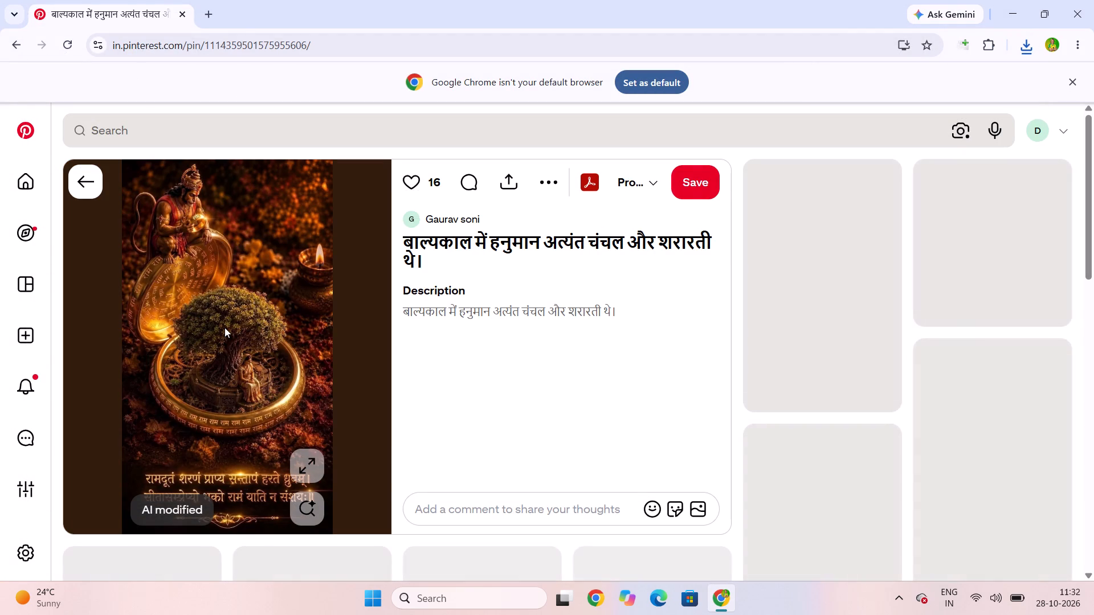
scroll(224, 327, left, 1)
right_click(224, 327)
scroll(233, 333, right, 1)
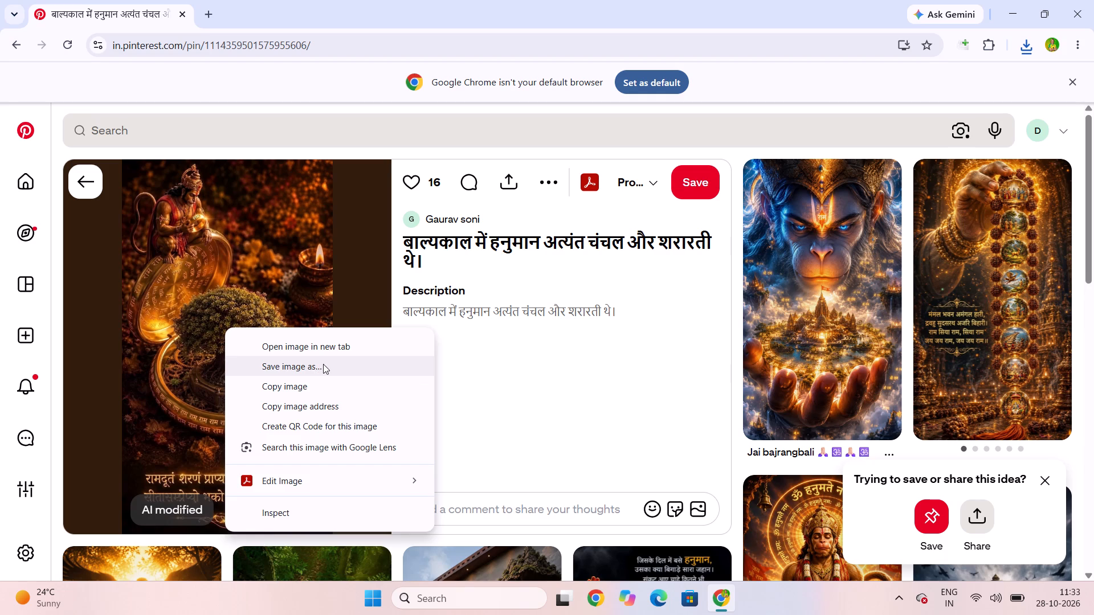
scroll(323, 364, right, 1)
click(323, 364)
scroll(333, 359, right, 1)
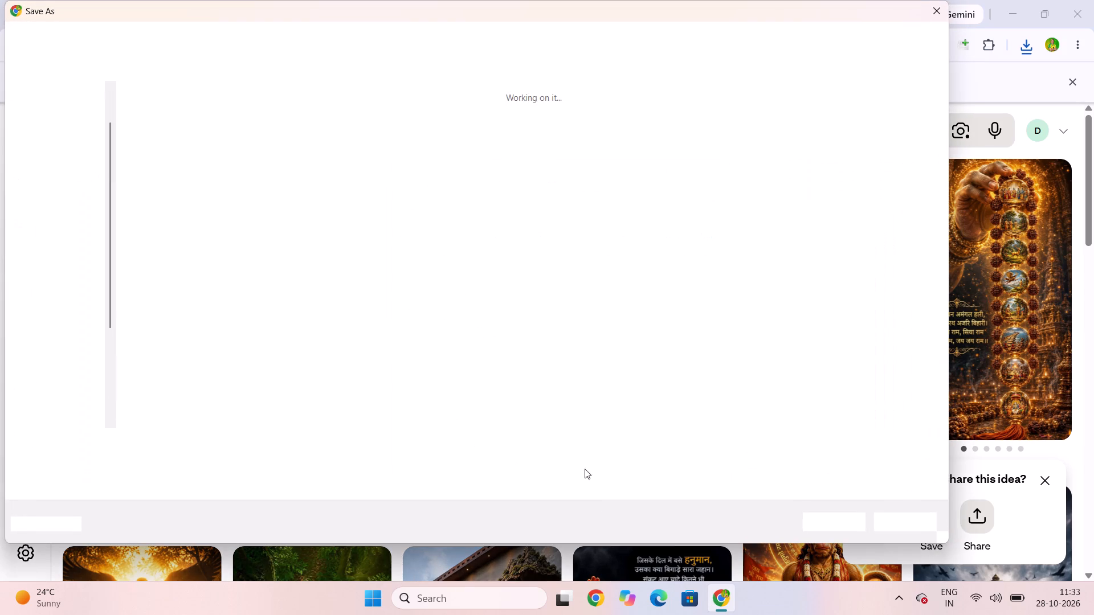
scroll(585, 469, right, 1)
click(826, 523)
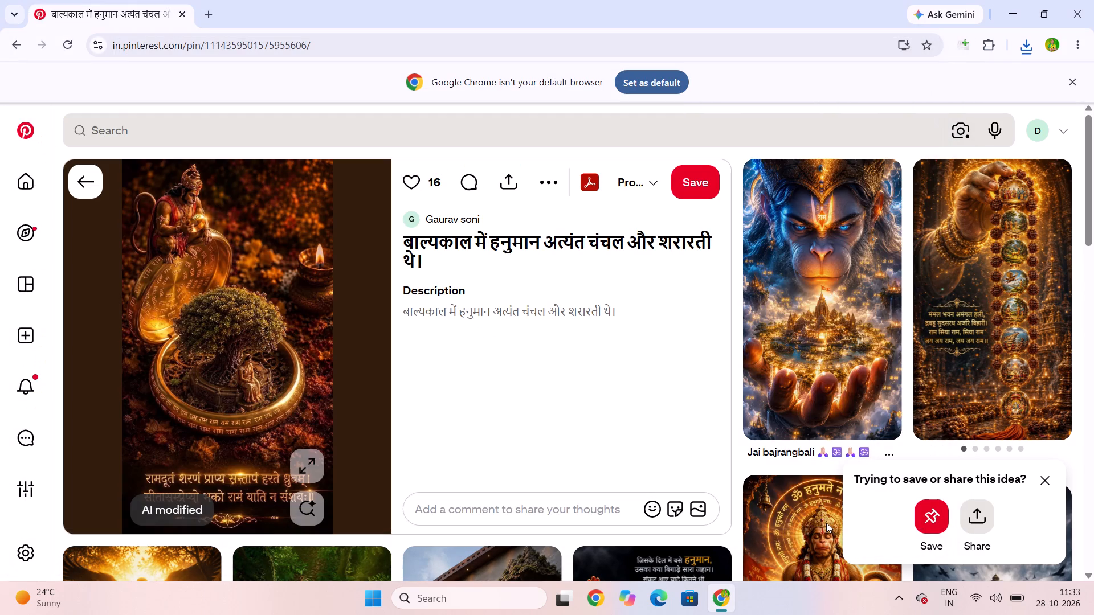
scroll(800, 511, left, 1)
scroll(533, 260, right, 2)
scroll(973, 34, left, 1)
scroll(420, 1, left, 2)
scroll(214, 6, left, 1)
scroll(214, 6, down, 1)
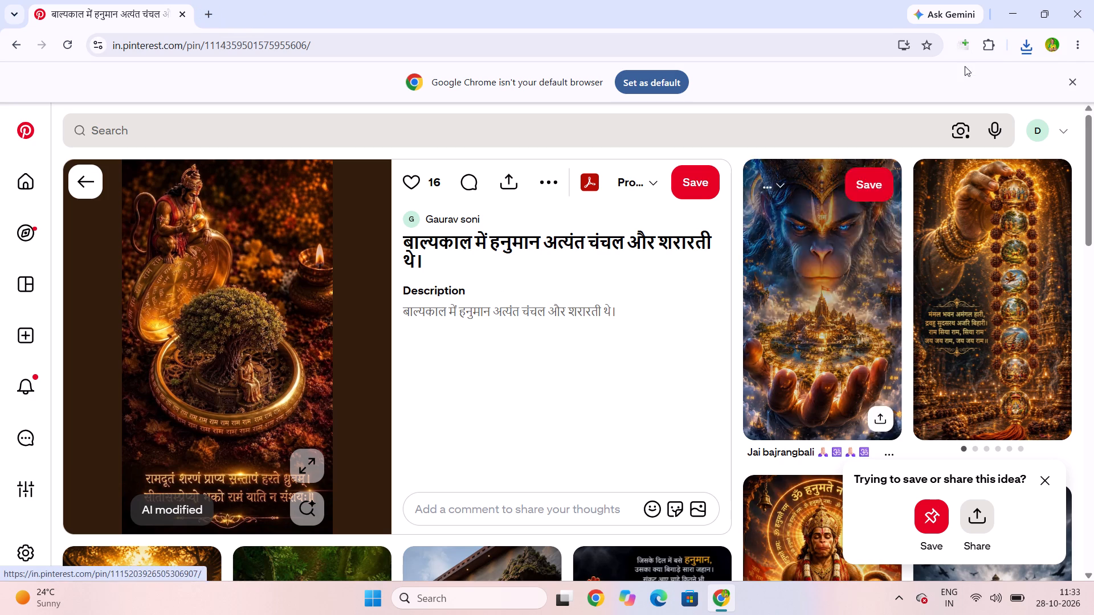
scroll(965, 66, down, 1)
Minimize the browser and launch Karo from the desktop.
click(1011, 14)
scroll(1009, 29, up, 1)
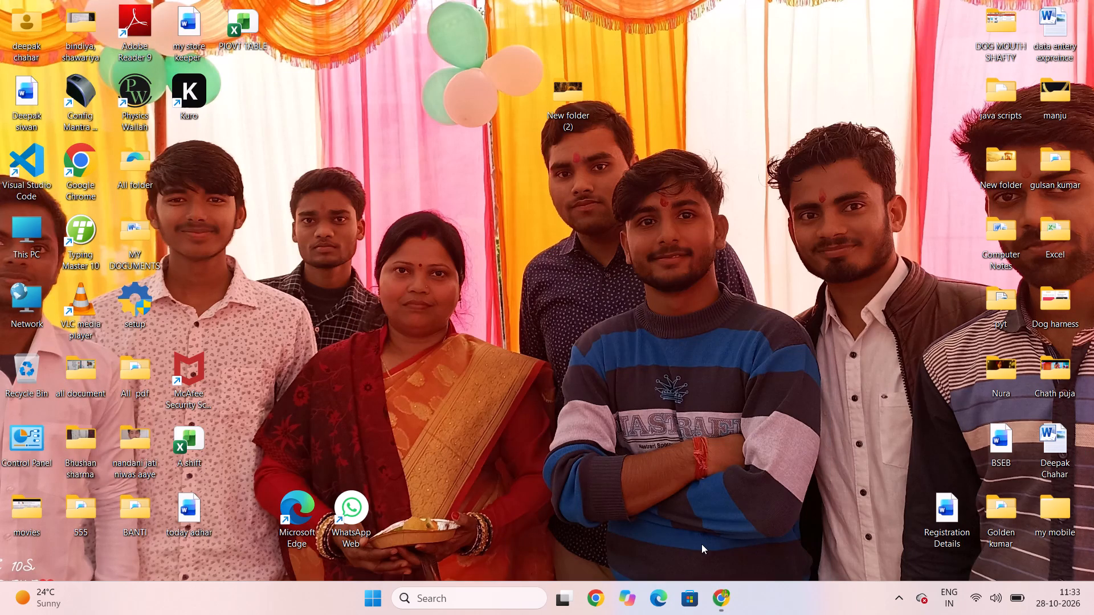
scroll(701, 544, up, 1)
scroll(277, 315, down, 3)
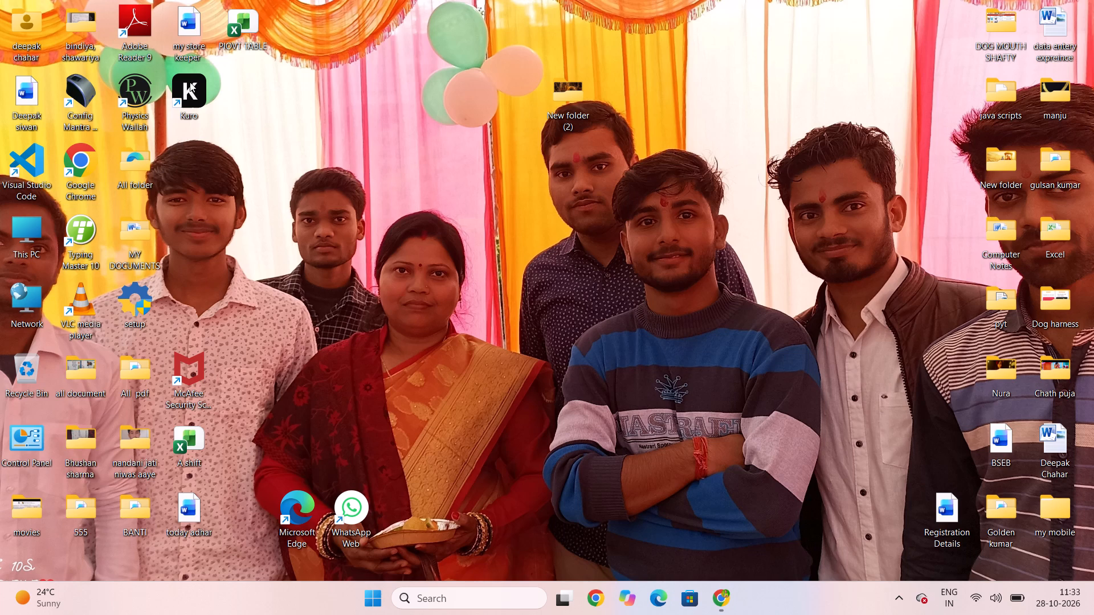
double_click(190, 82)
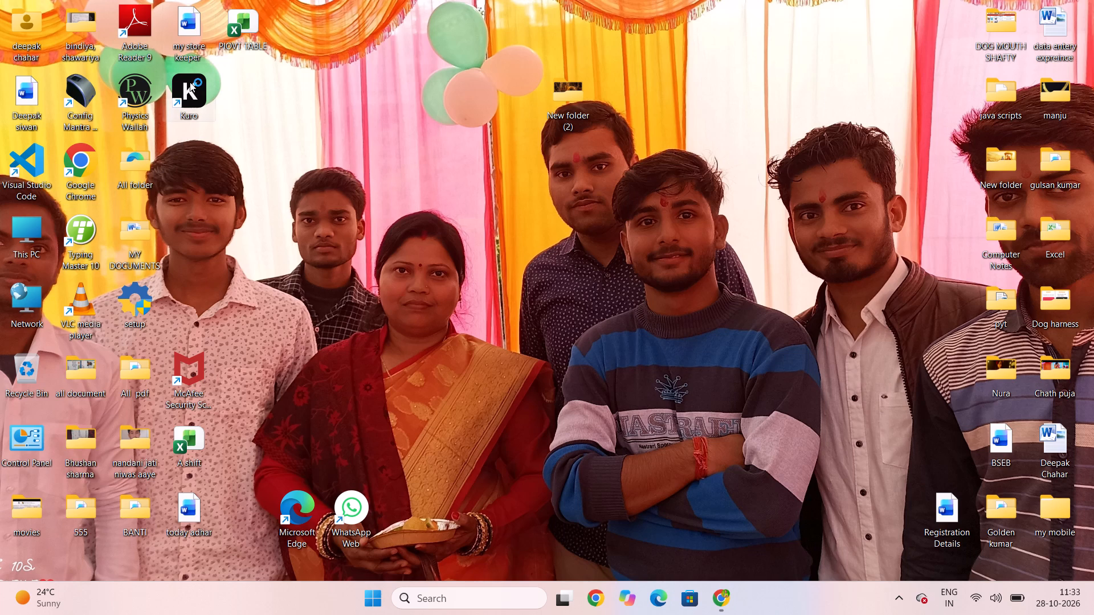
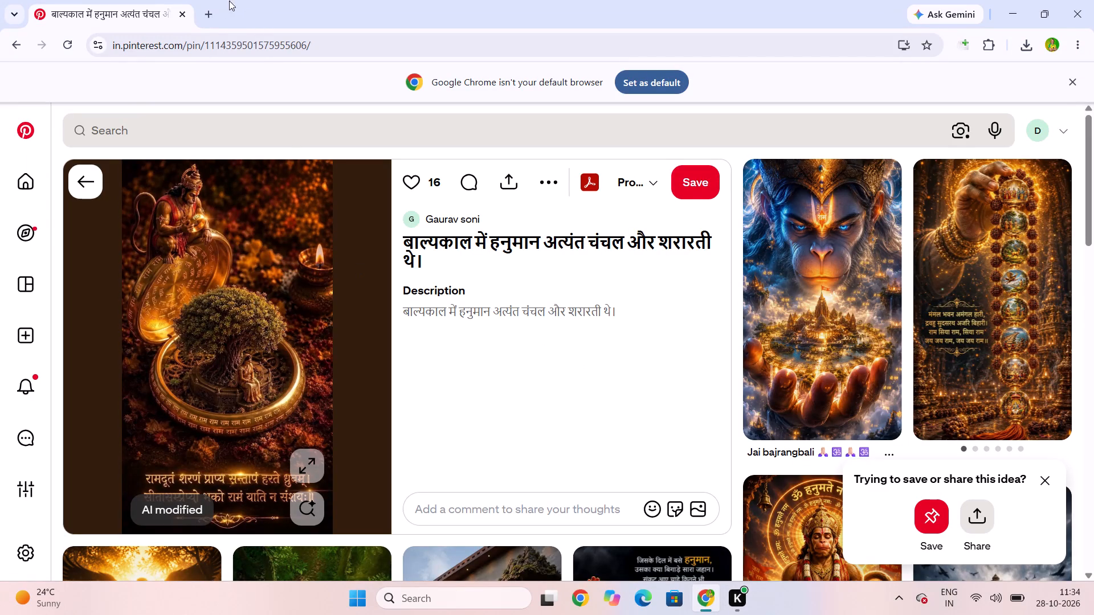
Search Google for "video editor" in a new tab, dismissing the default-browser notice and reloading the page.
click(207, 10)
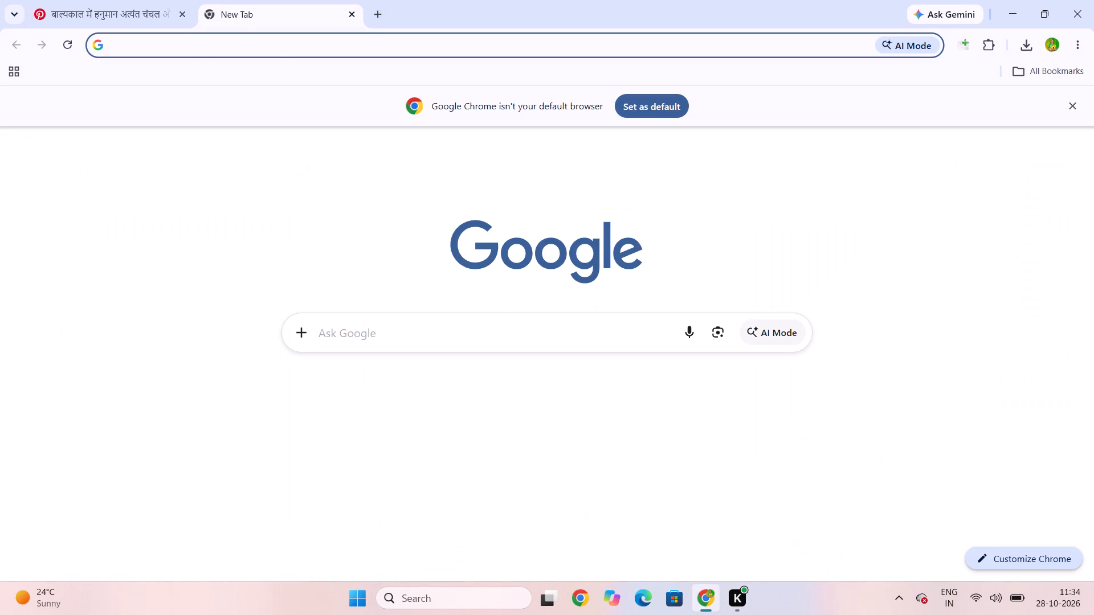
click(278, 51)
text(video)
key(space)
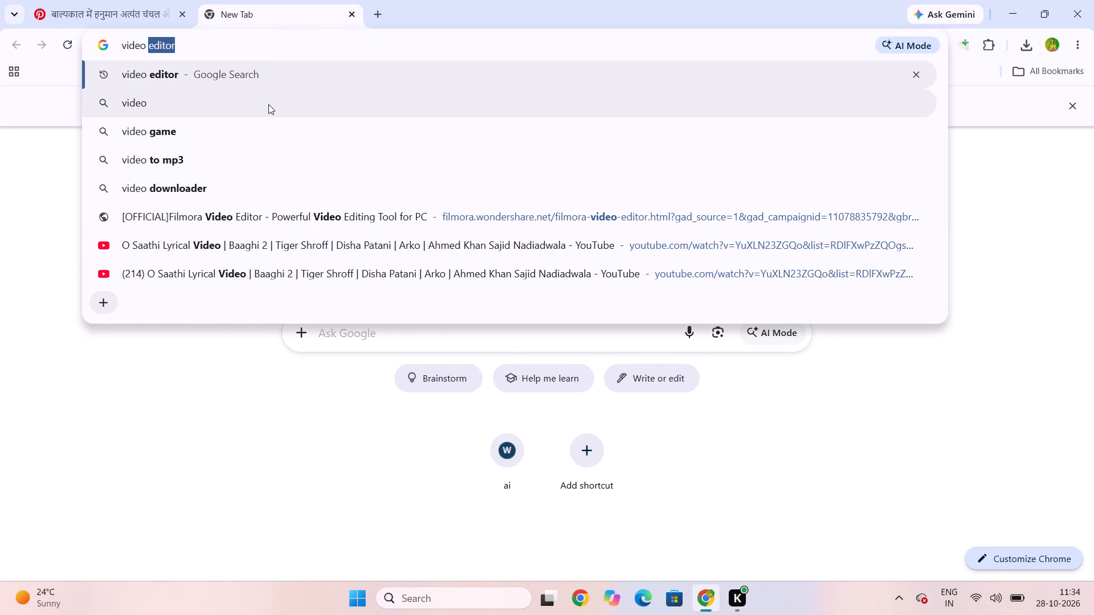
click(254, 77)
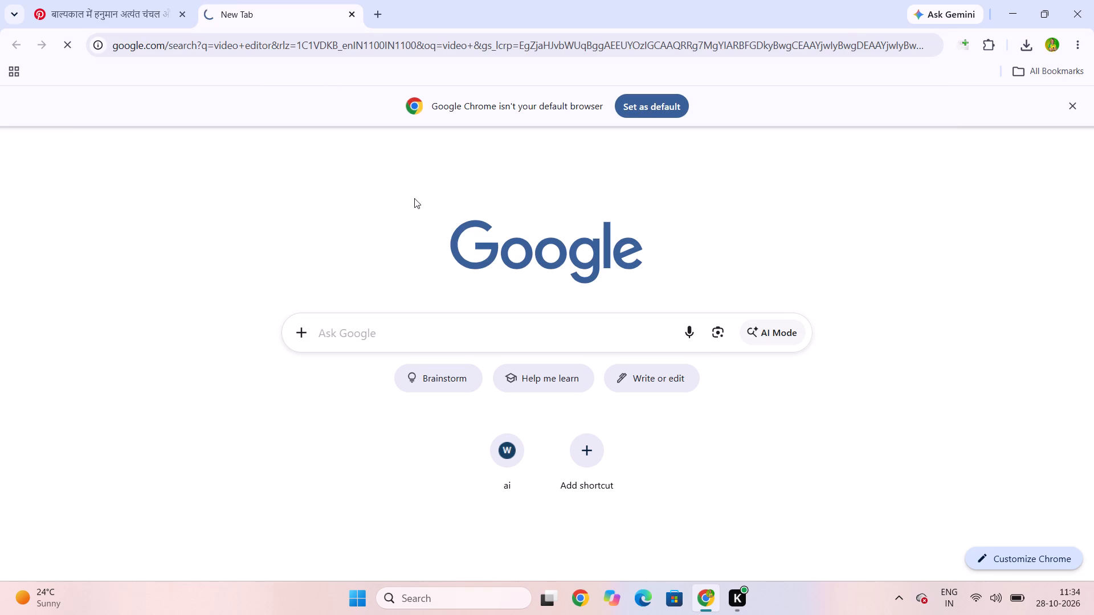
click(663, 327)
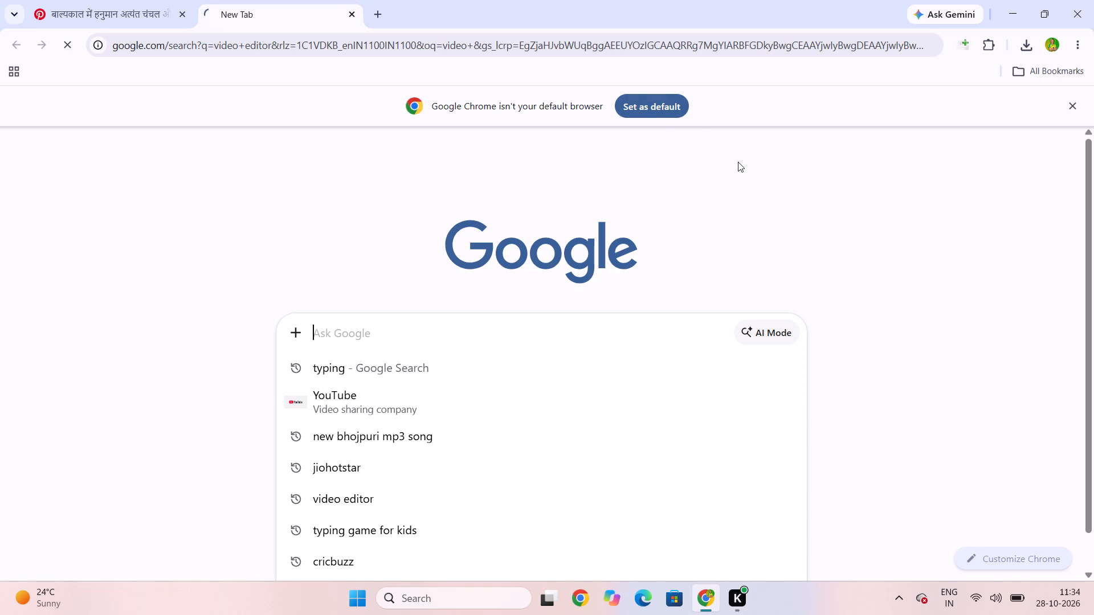
click(1068, 105)
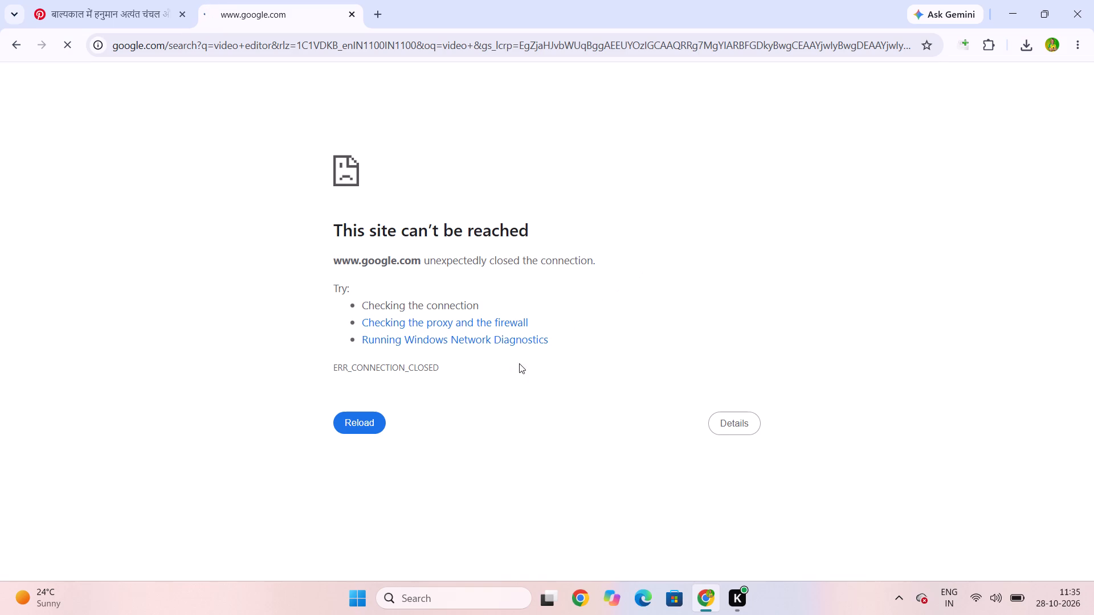
click(356, 424)
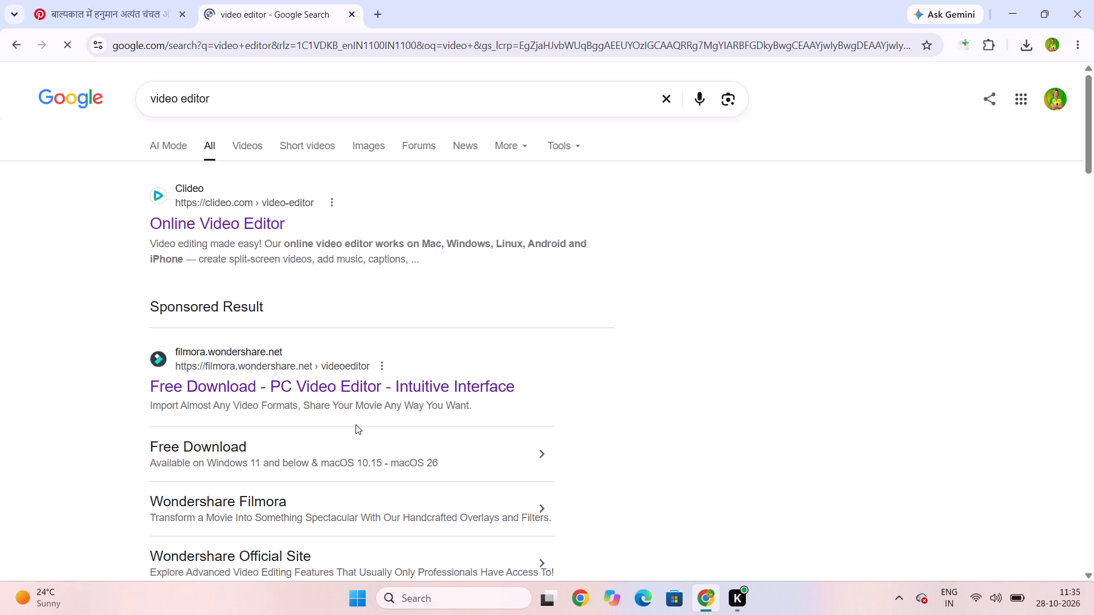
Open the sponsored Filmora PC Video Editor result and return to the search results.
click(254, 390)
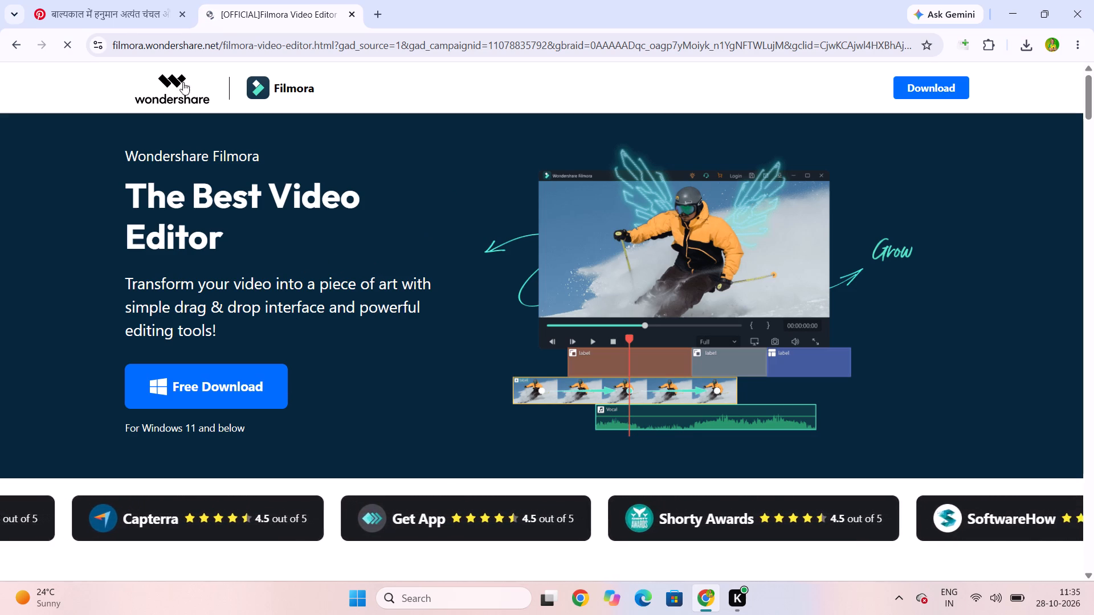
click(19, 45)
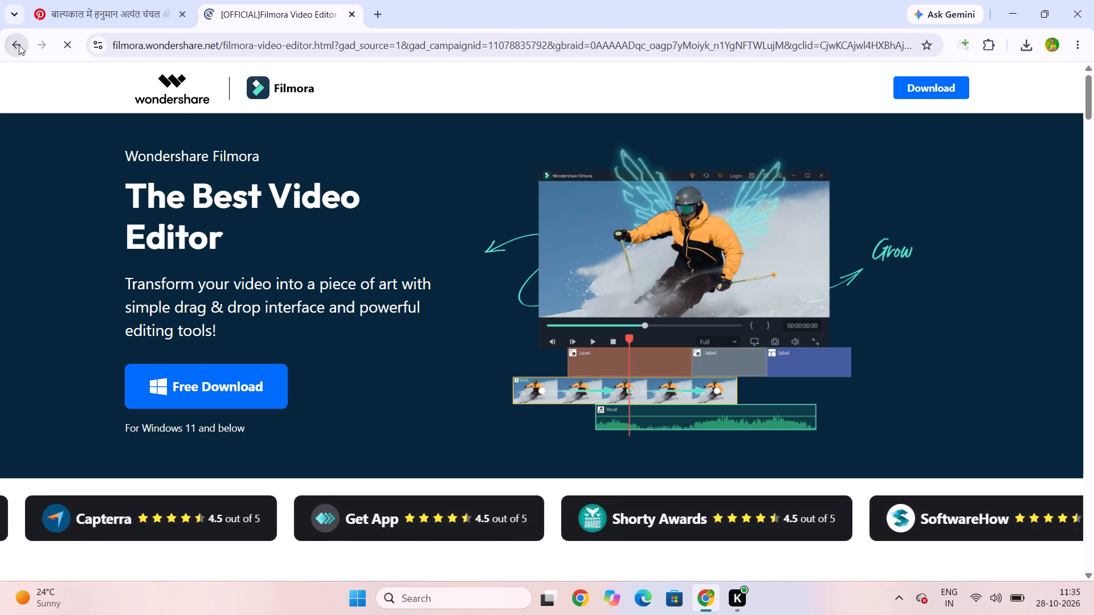
Open Clideo's Online Video Editor result and start its editor.
click(220, 216)
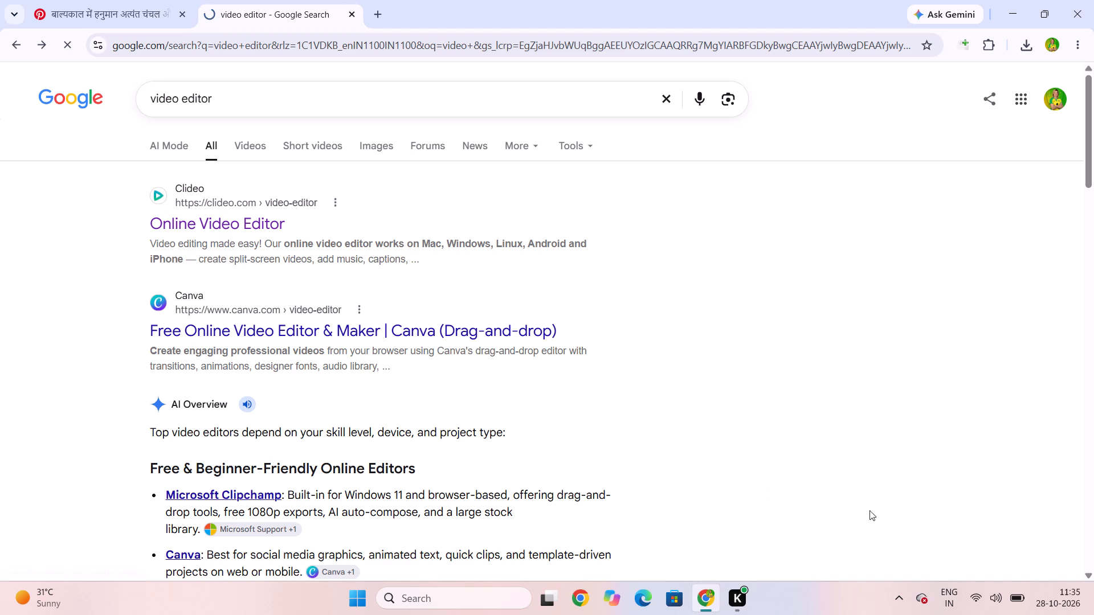
double_click(1085, 573)
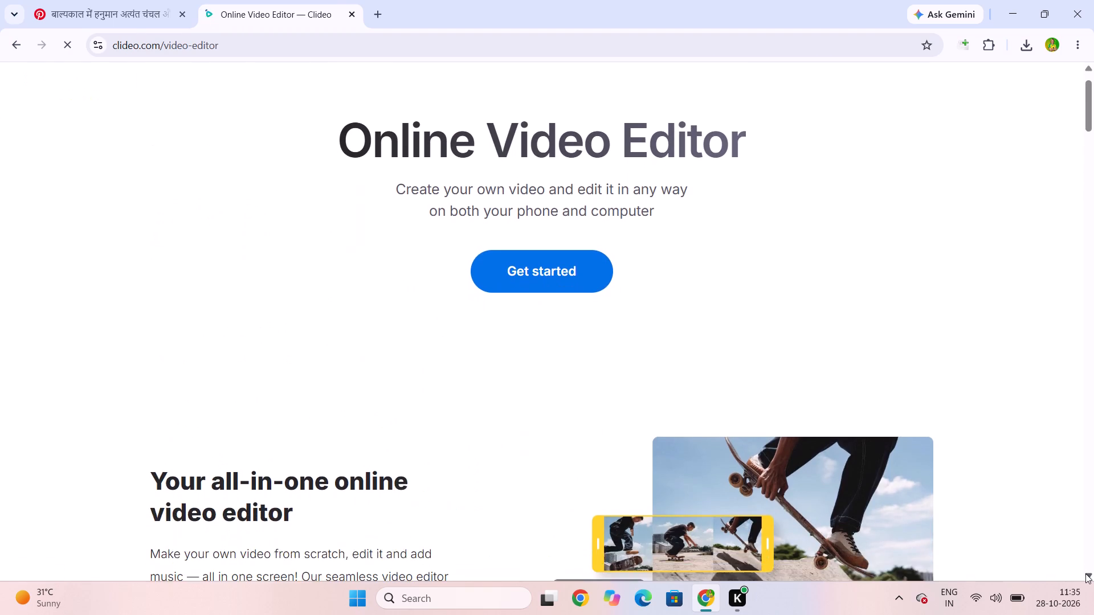
click(540, 278)
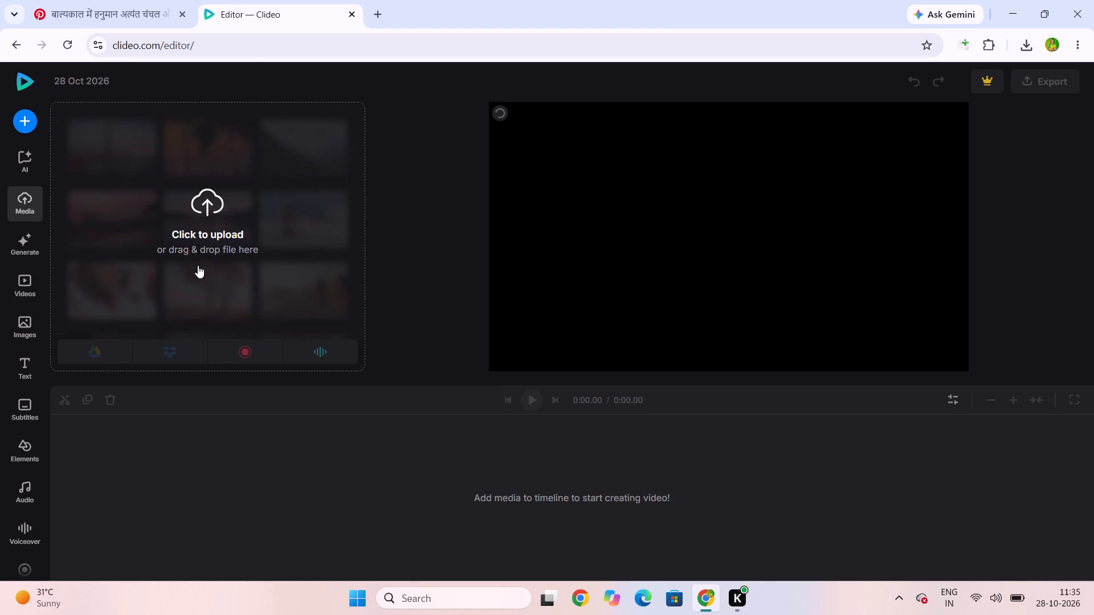
Upload all seven images from Desktop > New folder (2) into the video project.
click(32, 124)
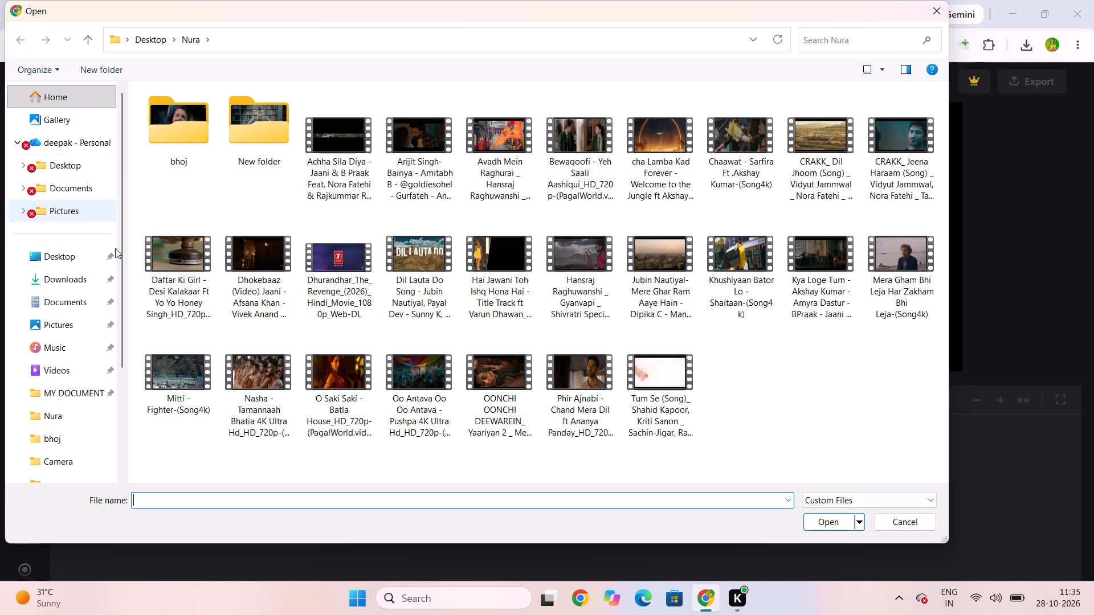
click(82, 260)
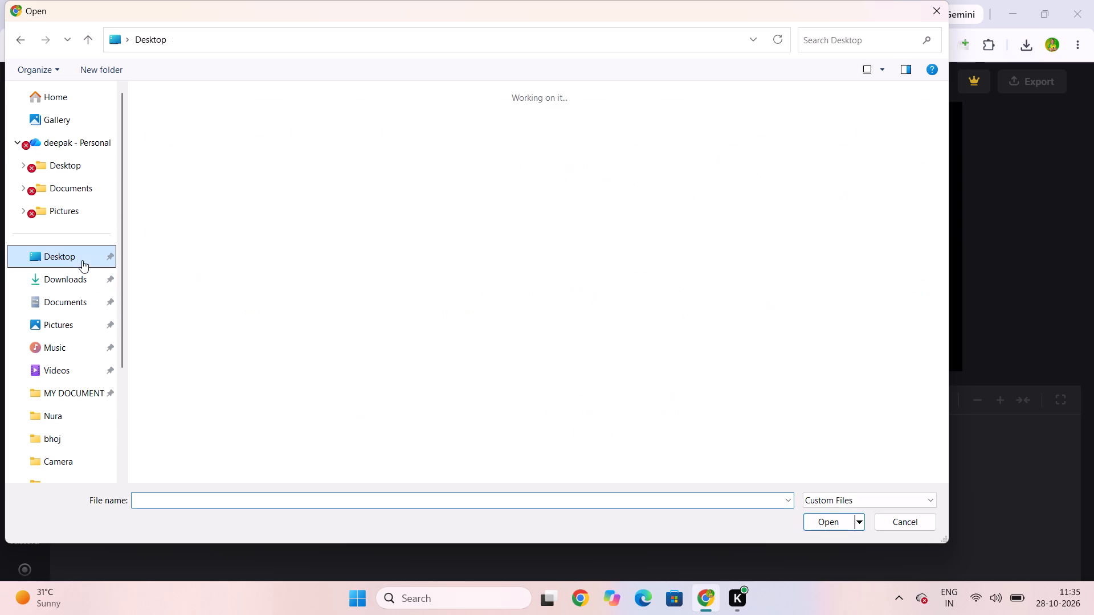
double_click(251, 313)
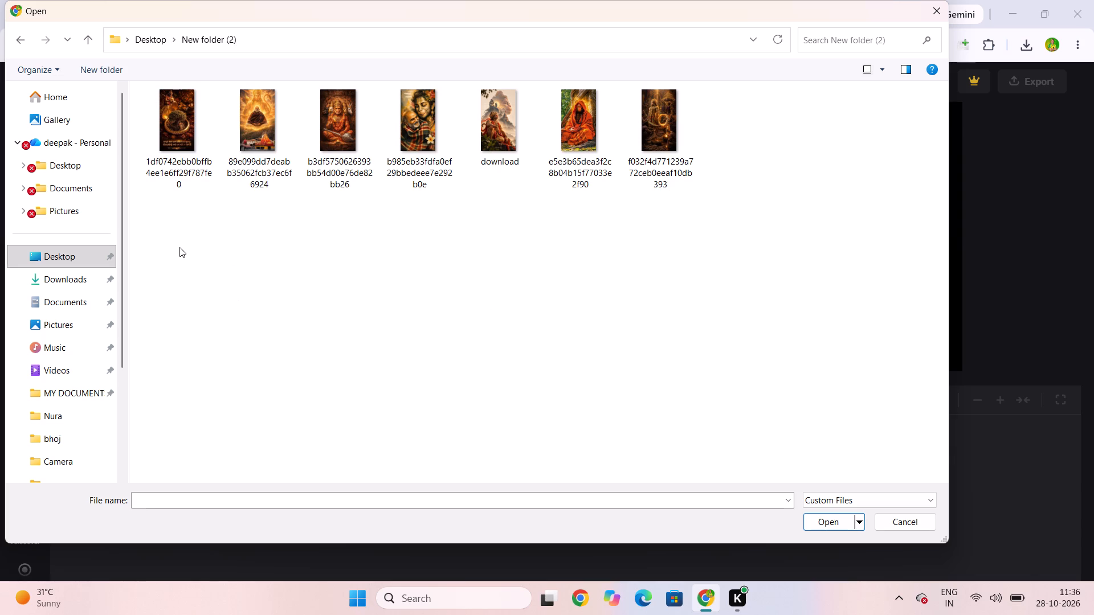
right_drag(179, 247, 658, 102)
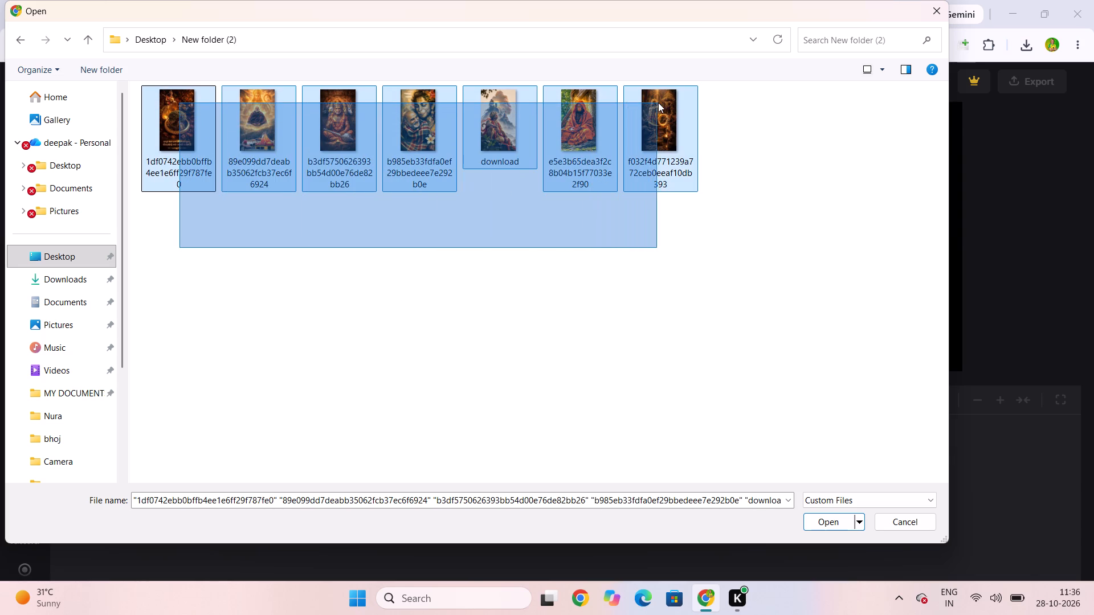
right_drag(658, 102, 659, 104)
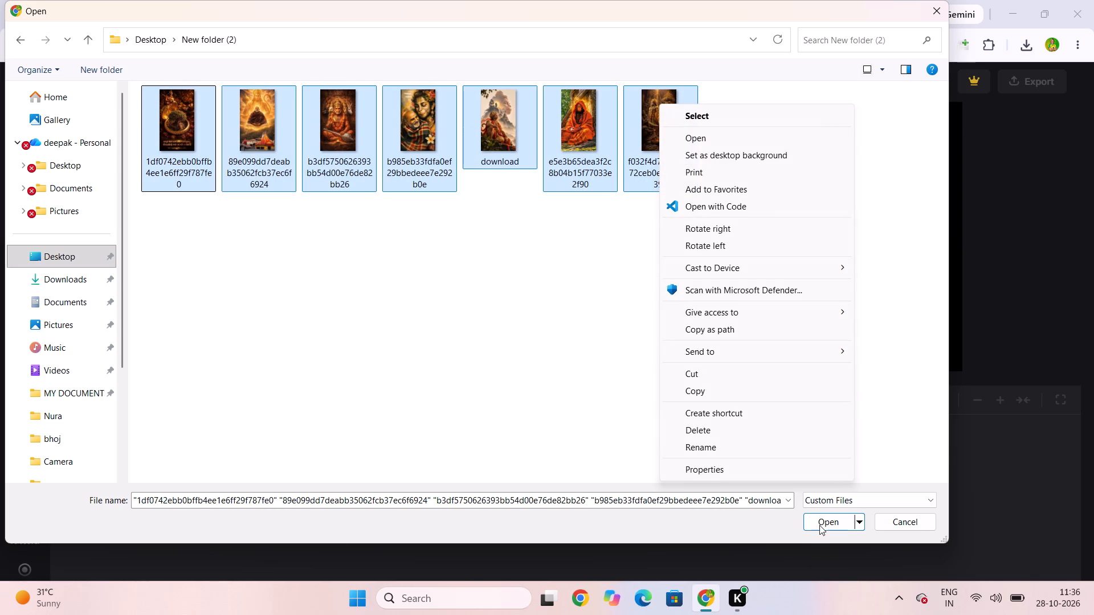
click(819, 524)
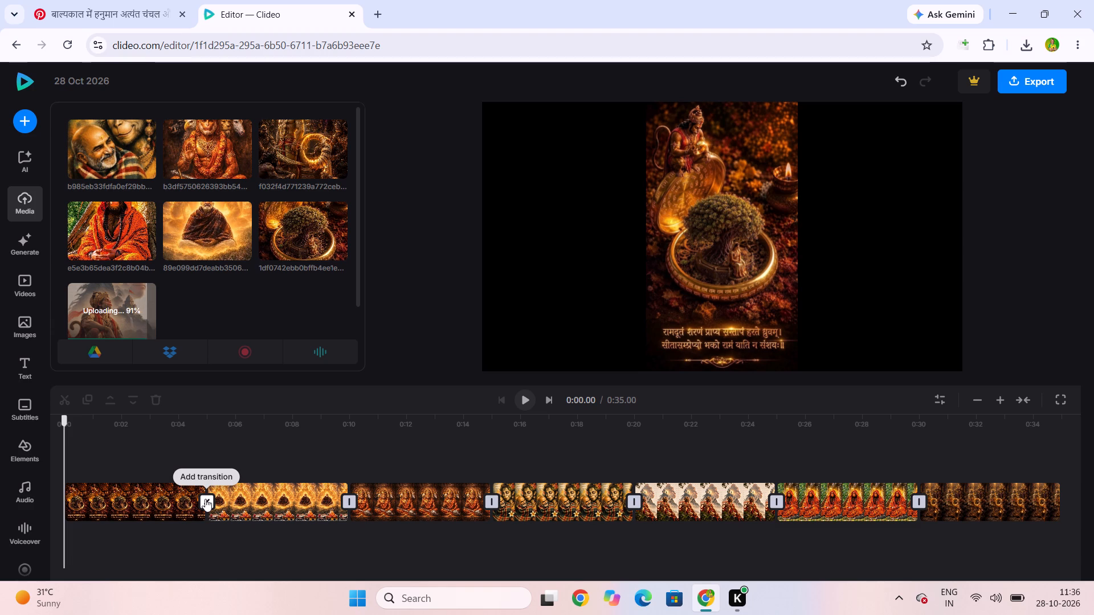
Preview the opening of the image timeline and return the playhead to the start at 0:00.
click(529, 406)
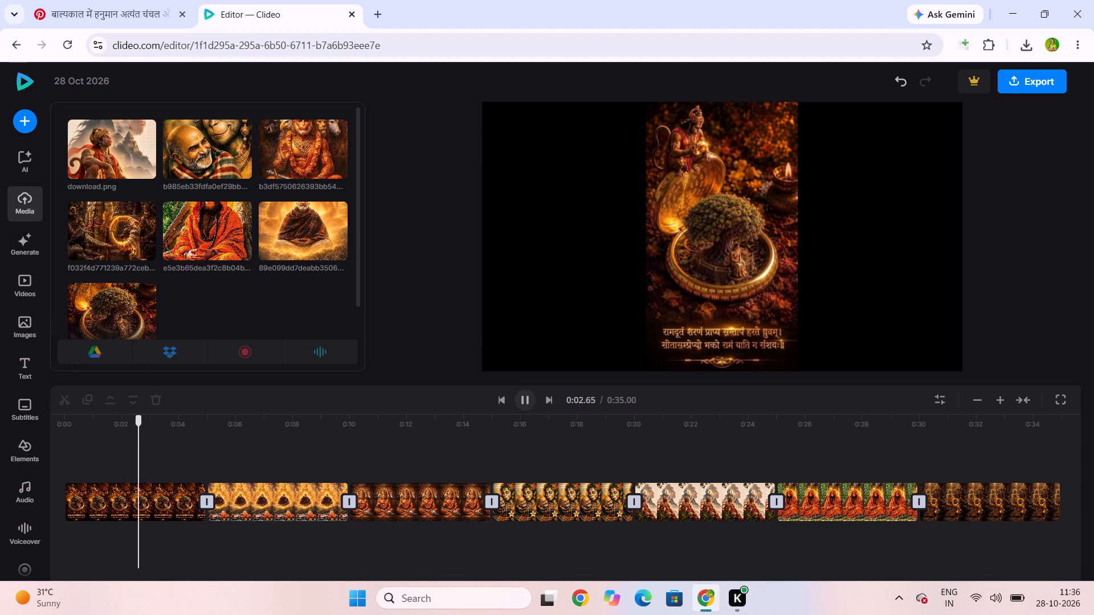
click(70, 424)
drag(70, 424, 68, 424)
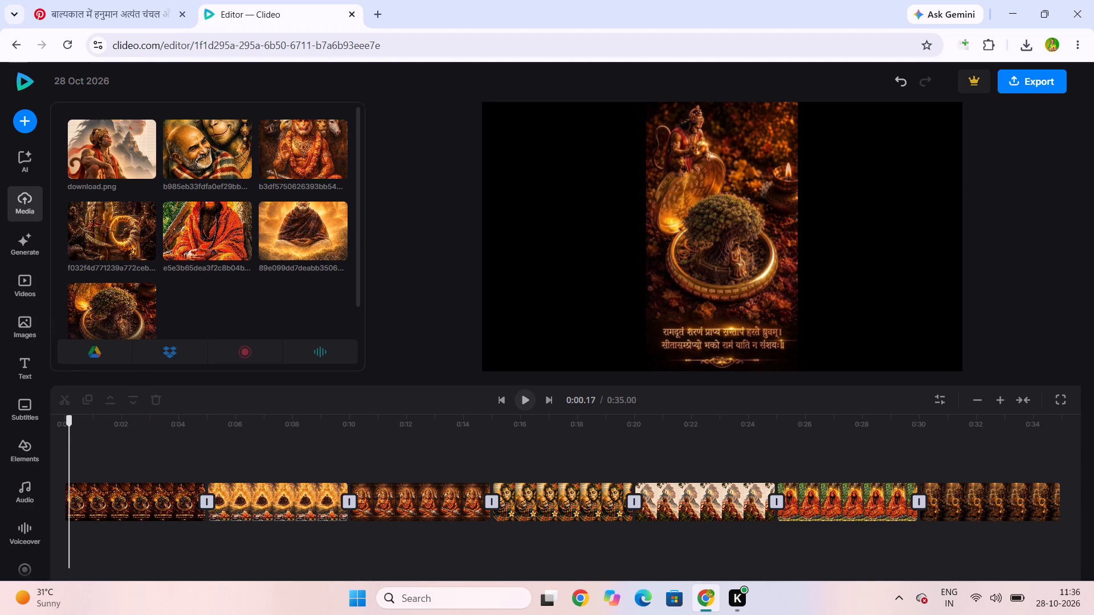
drag(68, 424, 45, 423)
Search the audio library's music for "rama rama" and look through the suggested music categories.
click(14, 485)
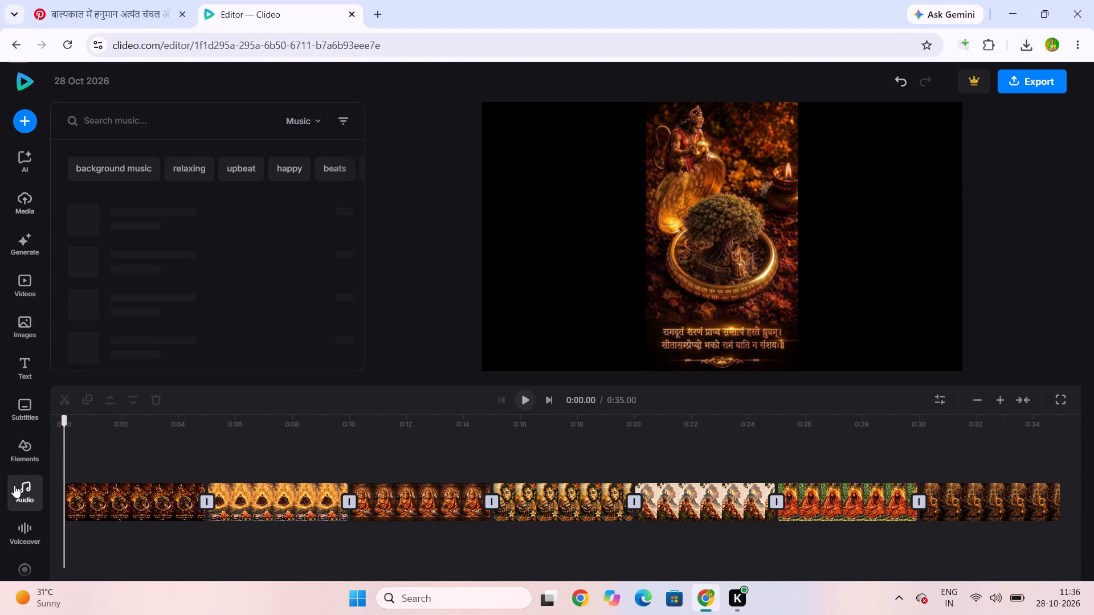
click(264, 108)
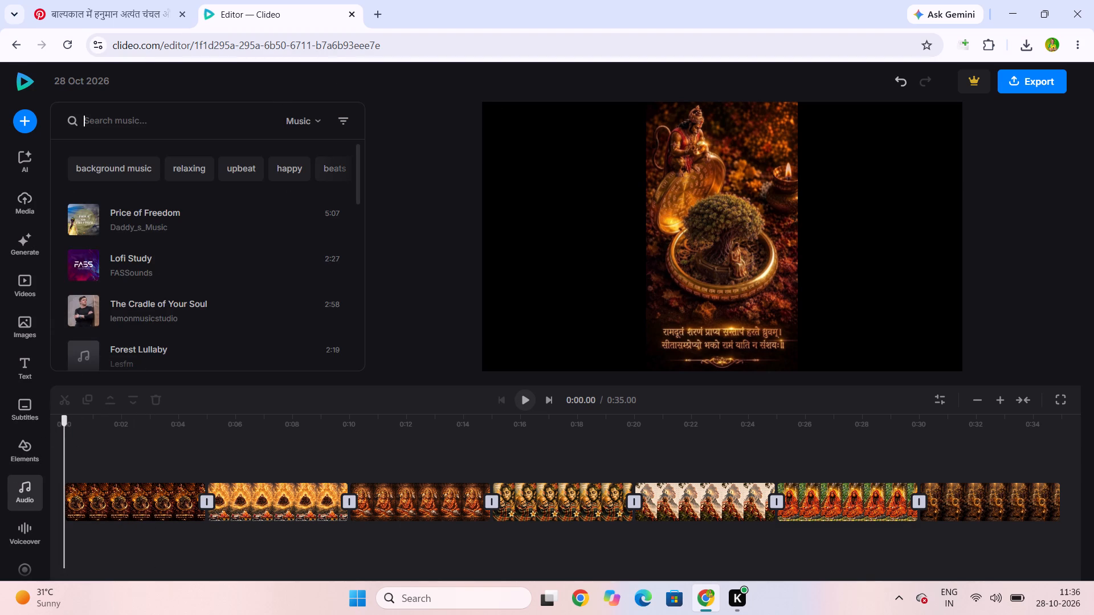
text(rama)
key(space)
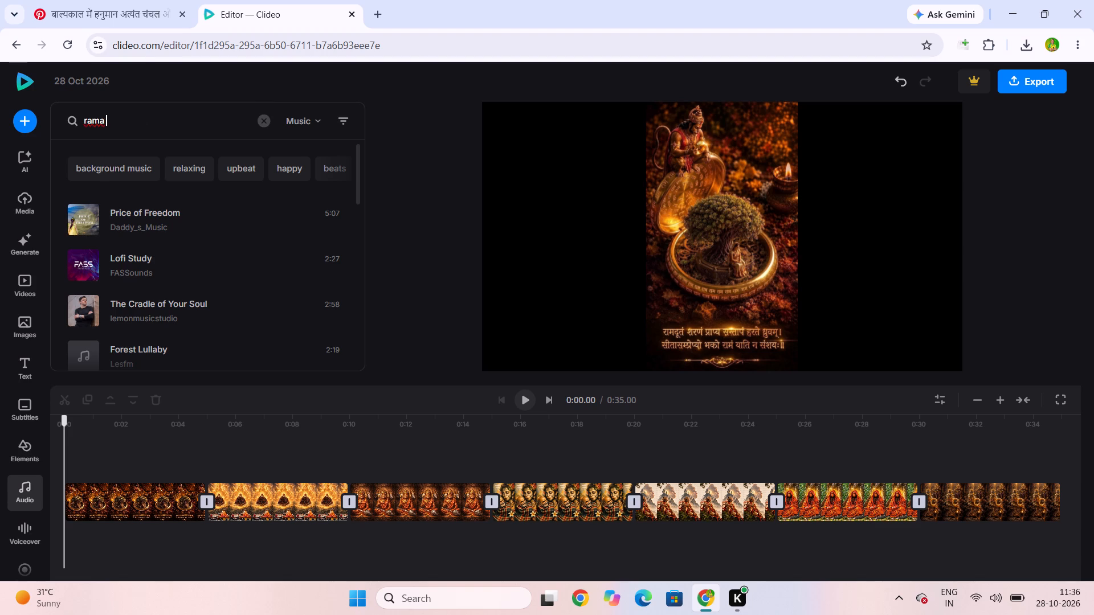
text(rama)
key(space)
click(352, 165)
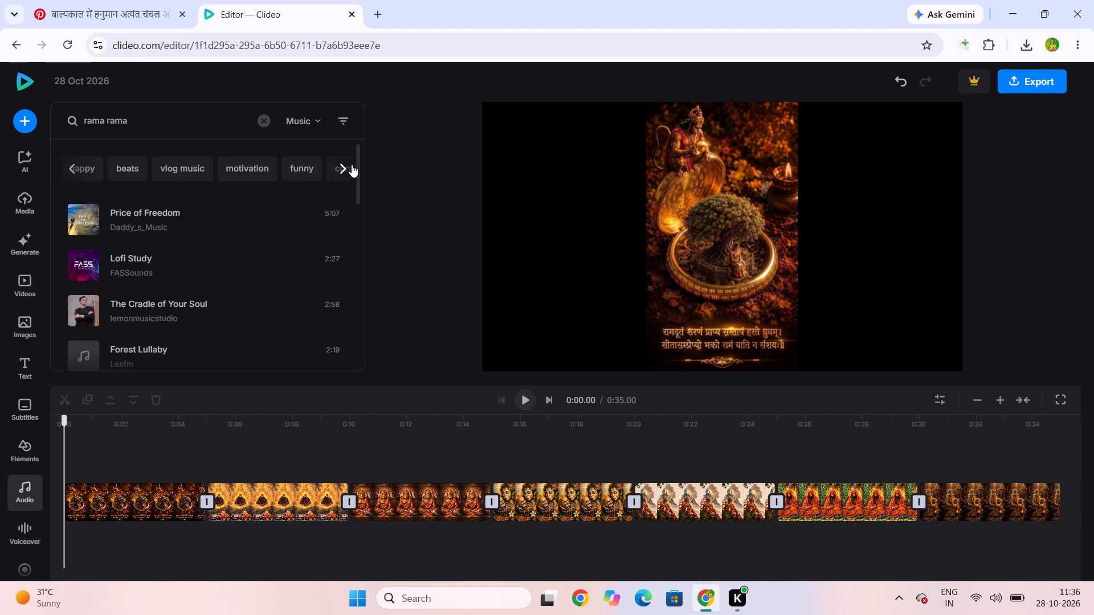
click(352, 165)
click(352, 165)
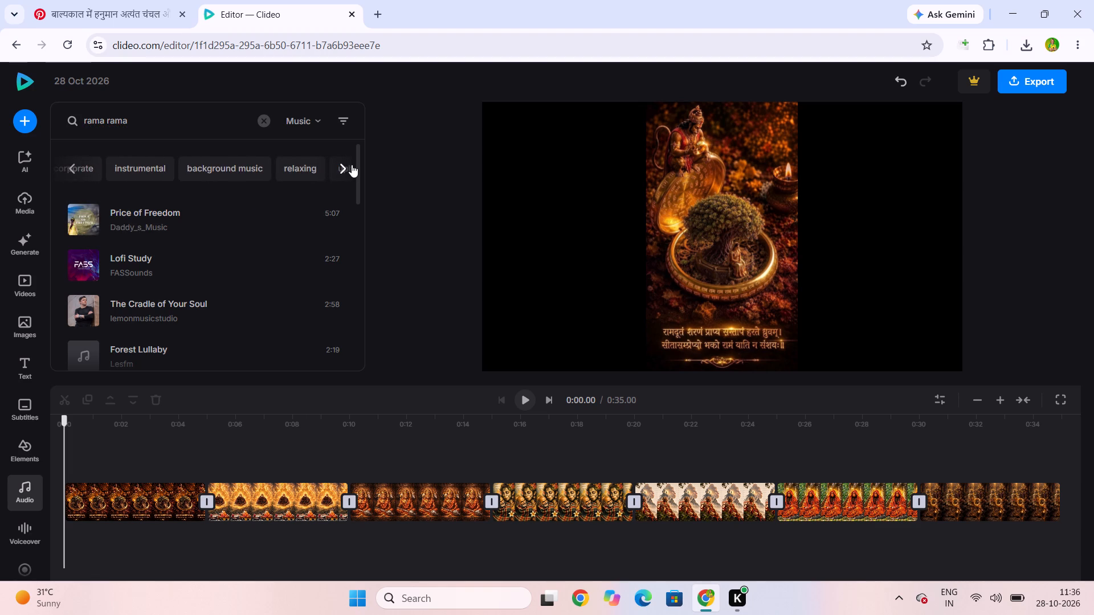
click(352, 165)
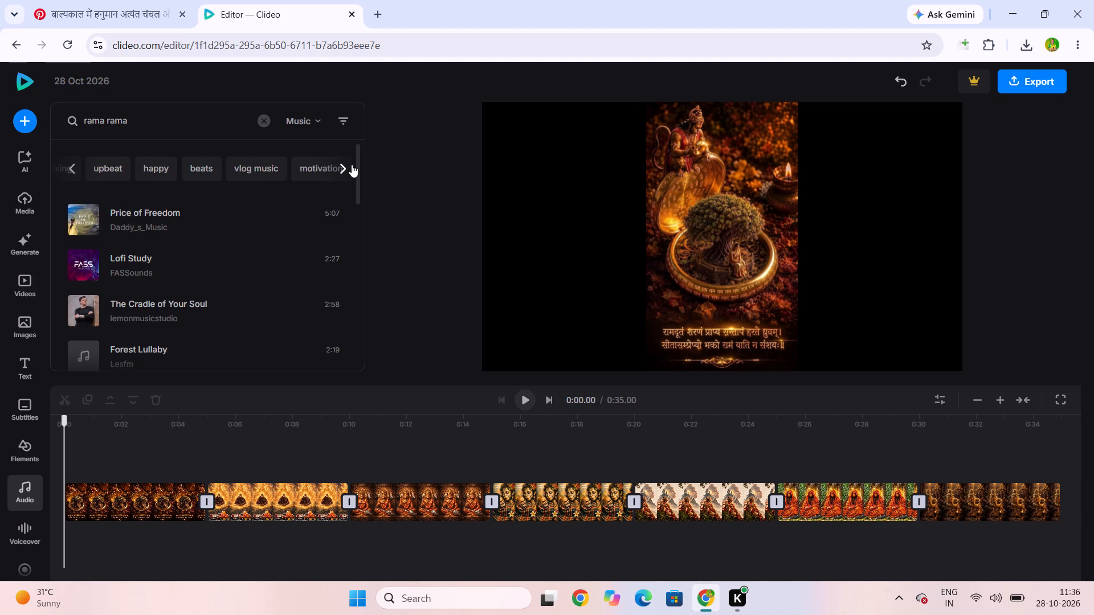
click(352, 165)
click(352, 165)
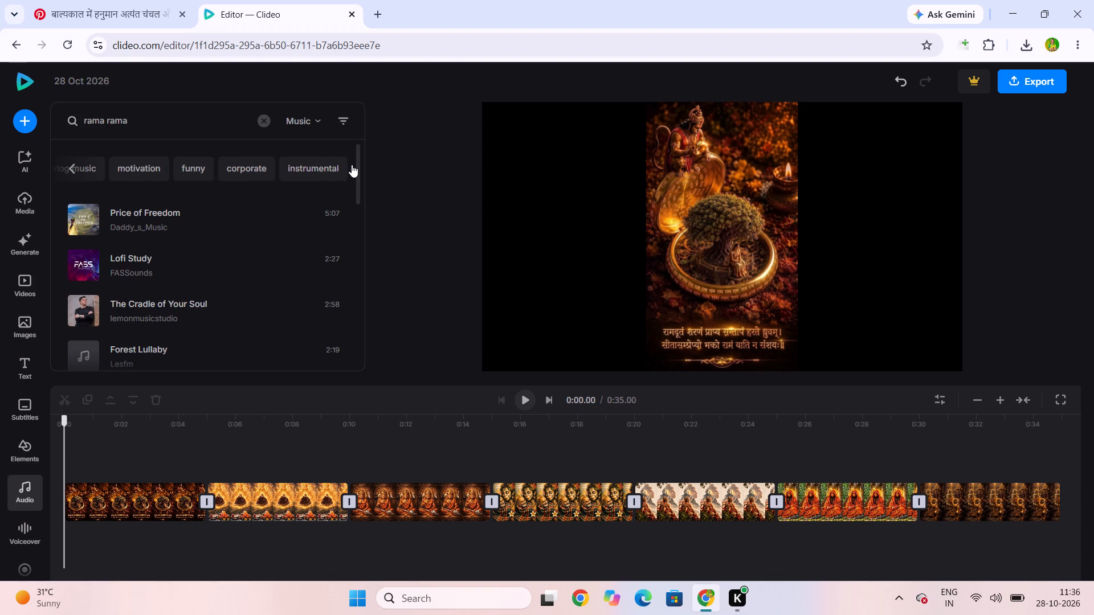
Search the music filter's genres for "rama rama rathe" and apply the filter.
click(344, 116)
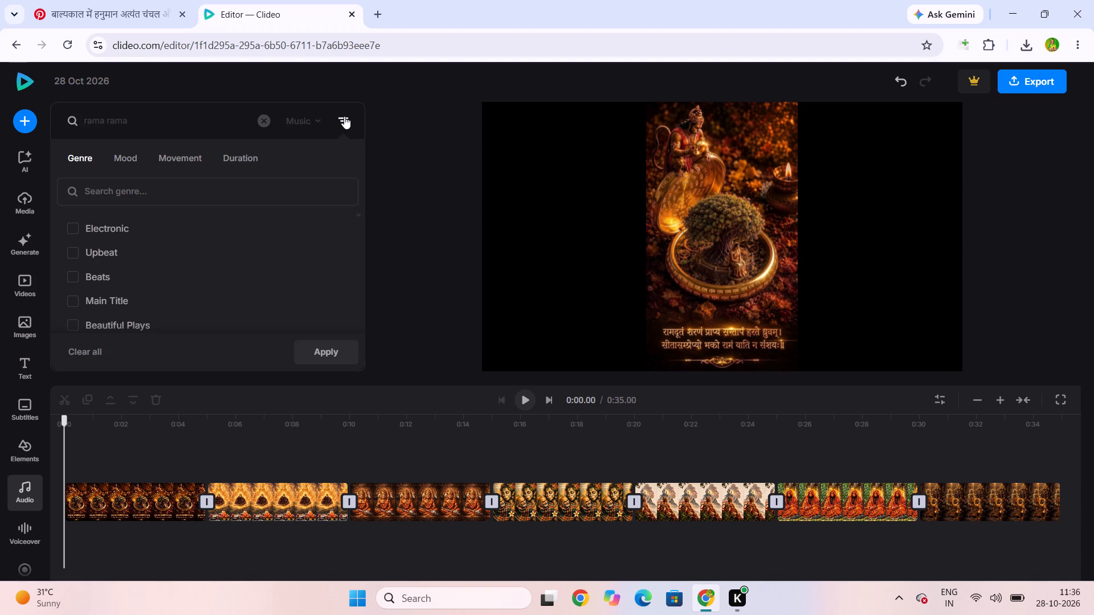
click(271, 201)
text(ram)
key(a)
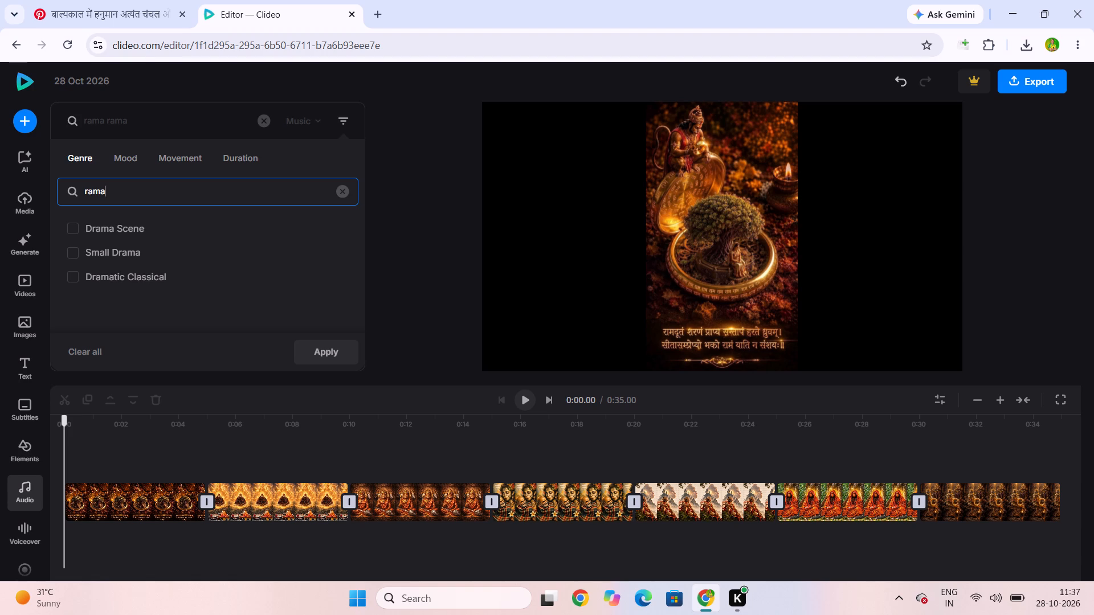
key(space)
text(rama)
key(space)
text(ra)
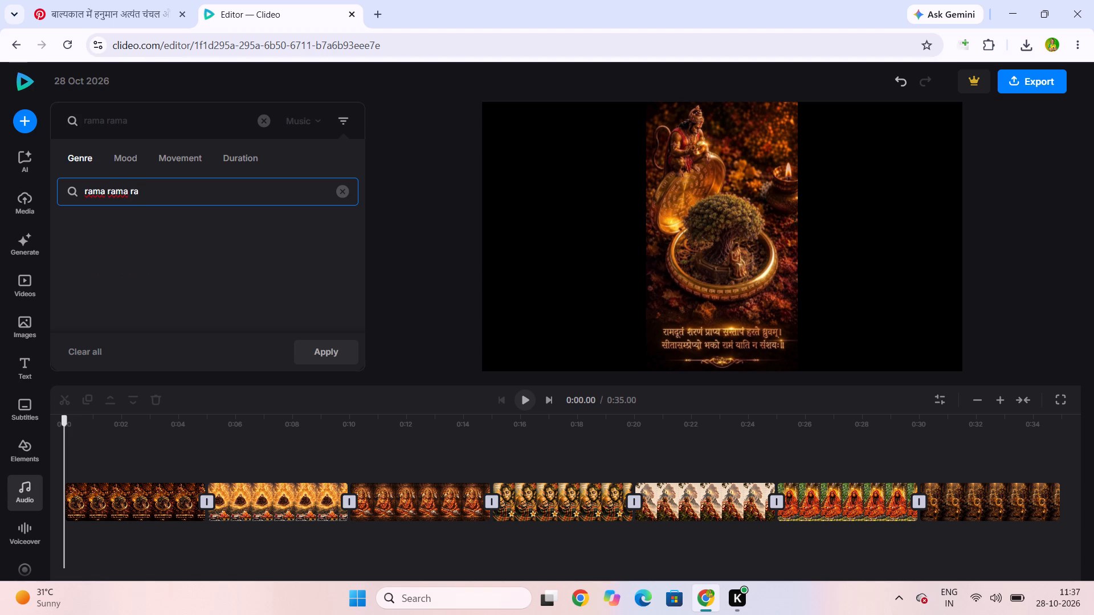
key(t)
text(he)
key(space)
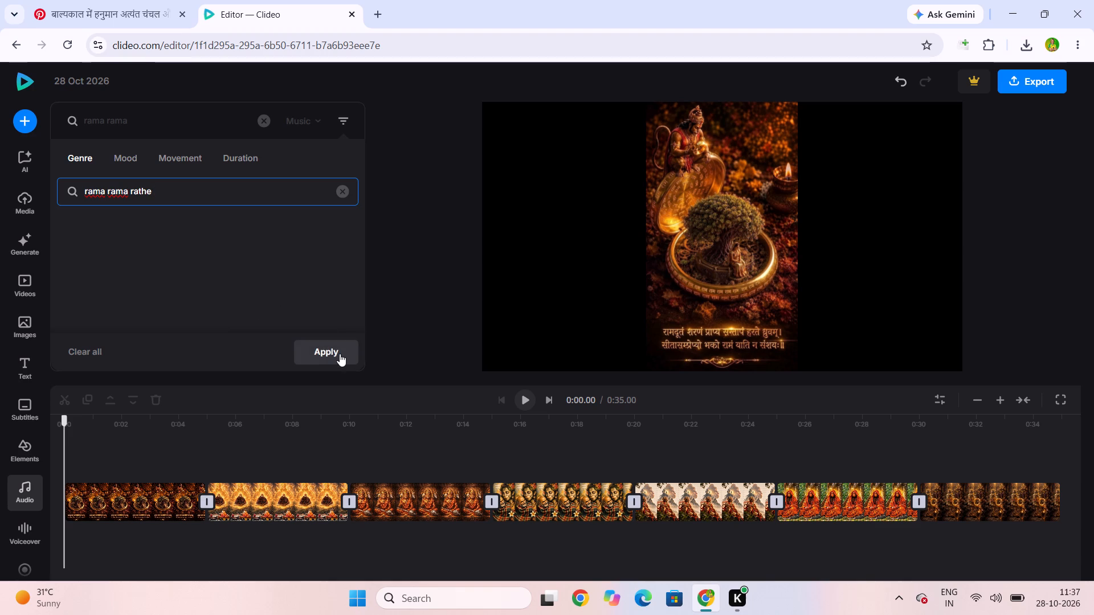
click(340, 354)
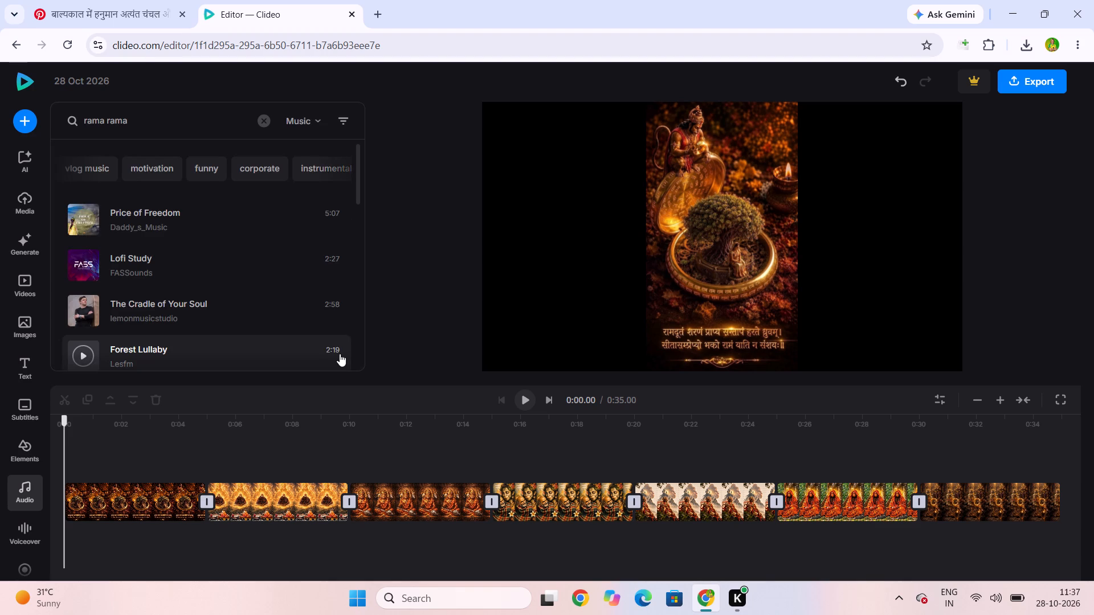
Replace the existing search and search the music library for "hanuman song".
click(260, 109)
text(hanuman)
key(space)
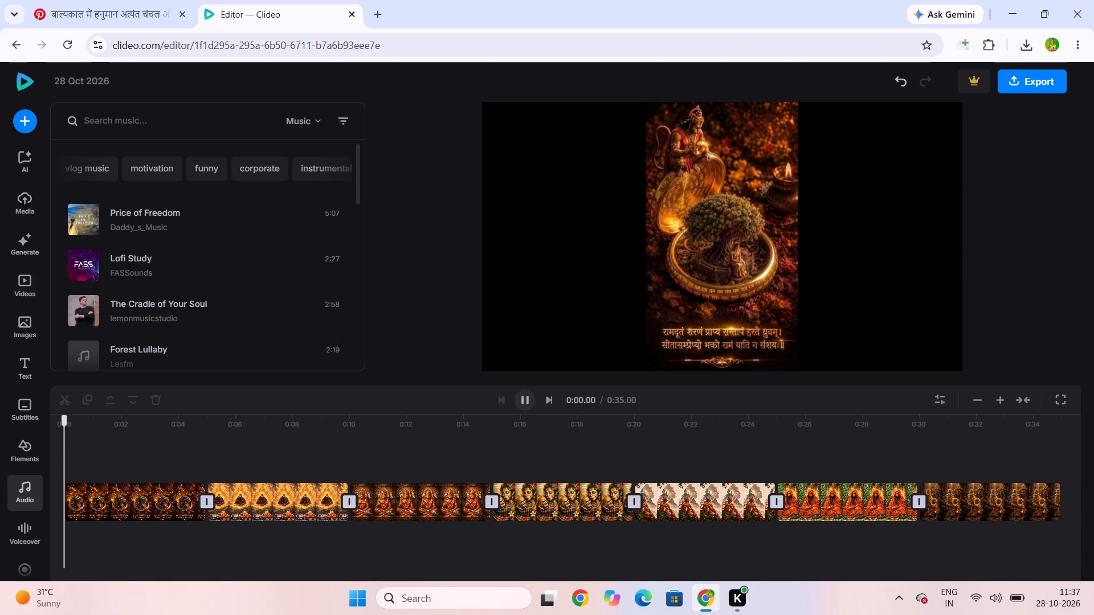
click(203, 122)
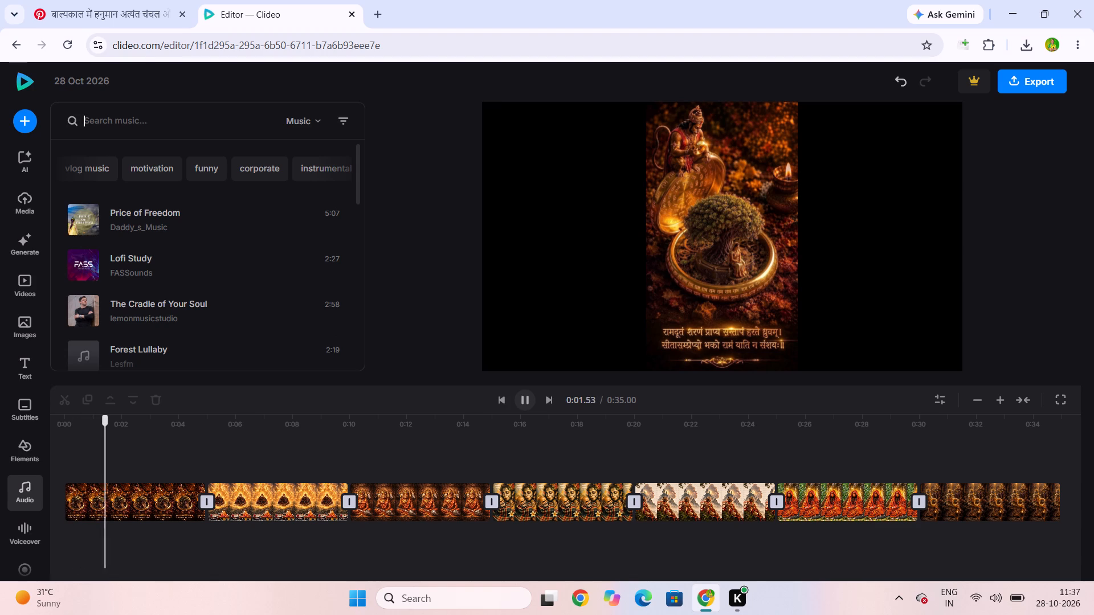
text(hanuman si=)
key(BackSpace)
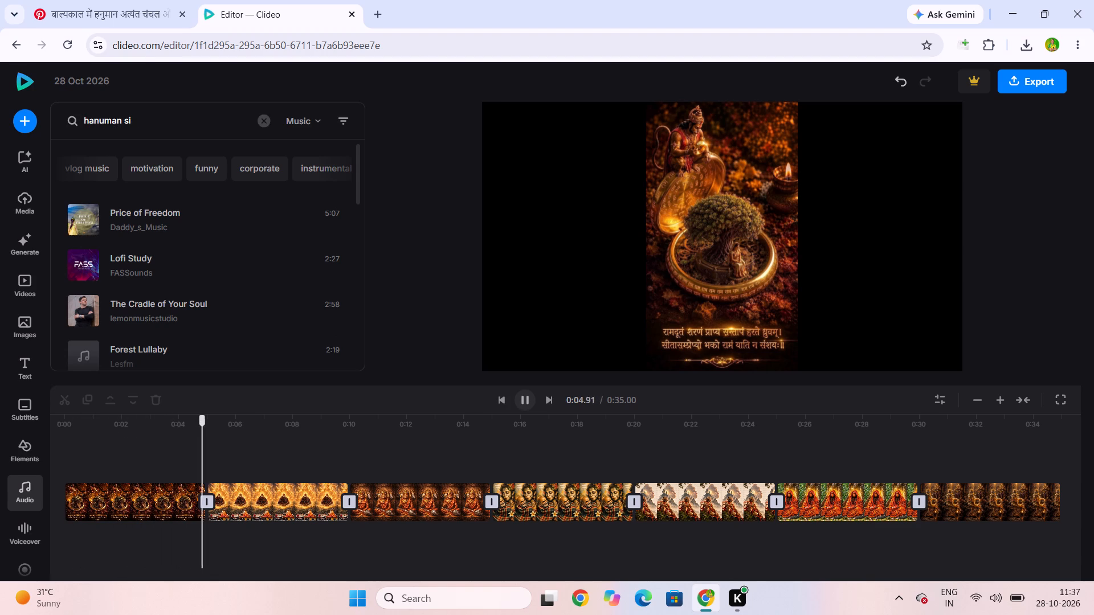
key(BackSpace)
text(ong)
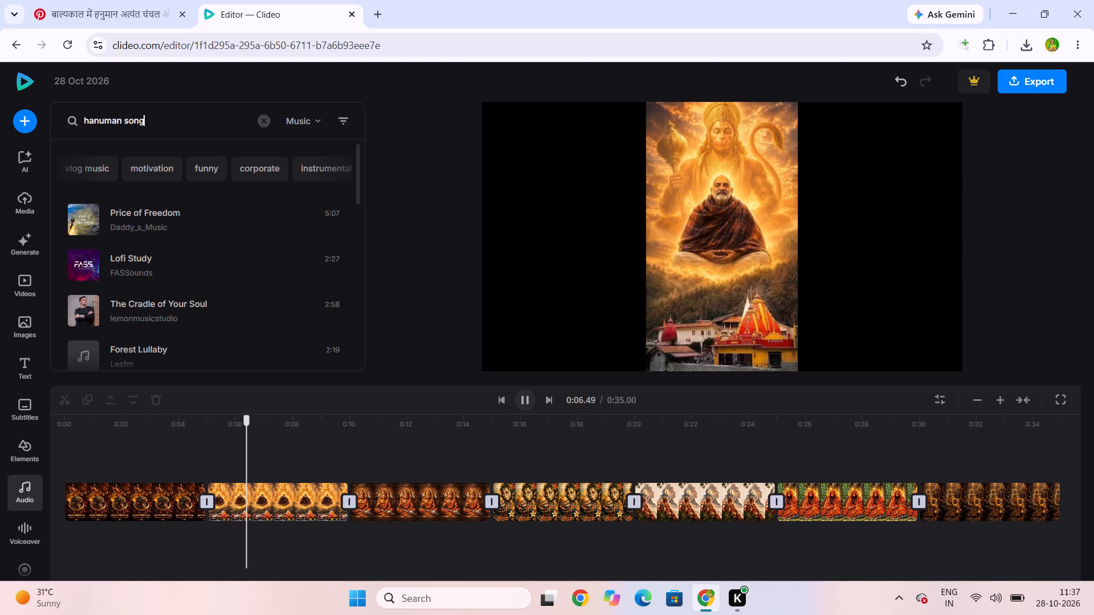
key(Return)
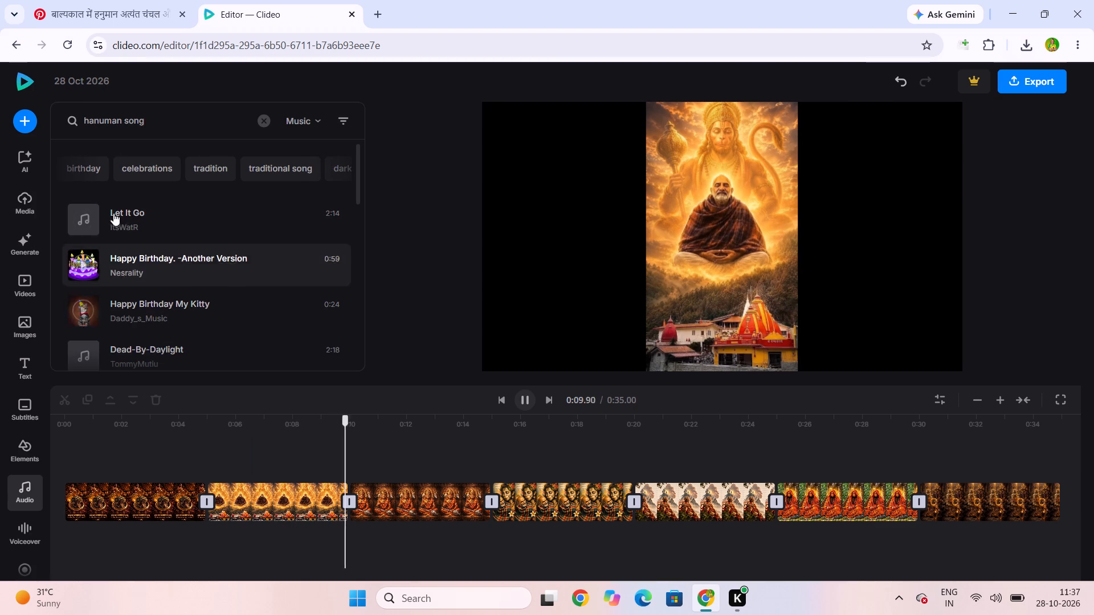
Clear the music search and preview the track Price of Freedom.
click(263, 121)
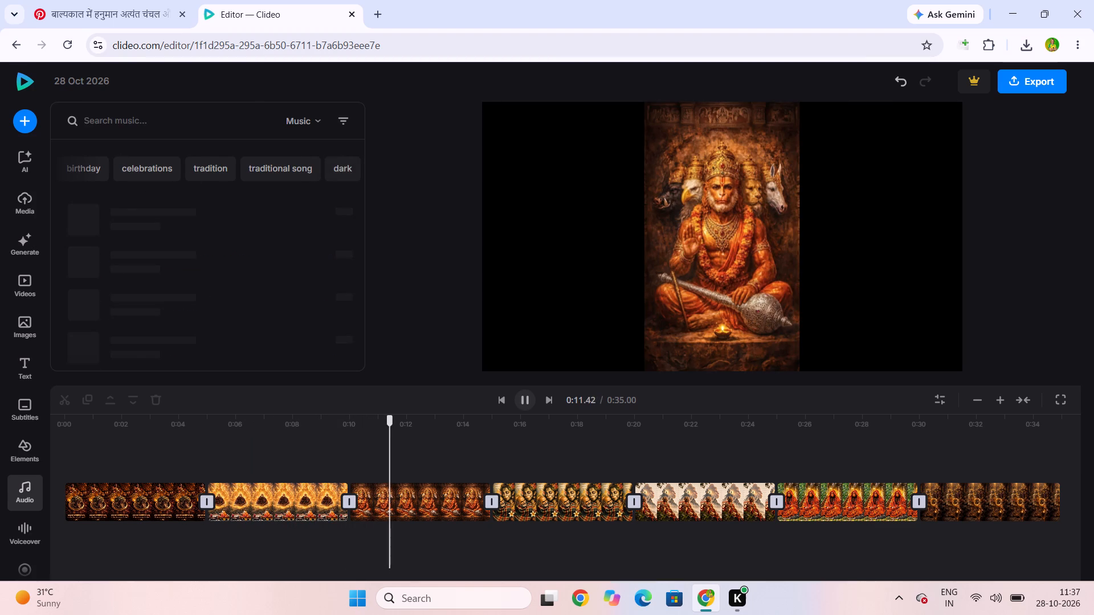
click(91, 220)
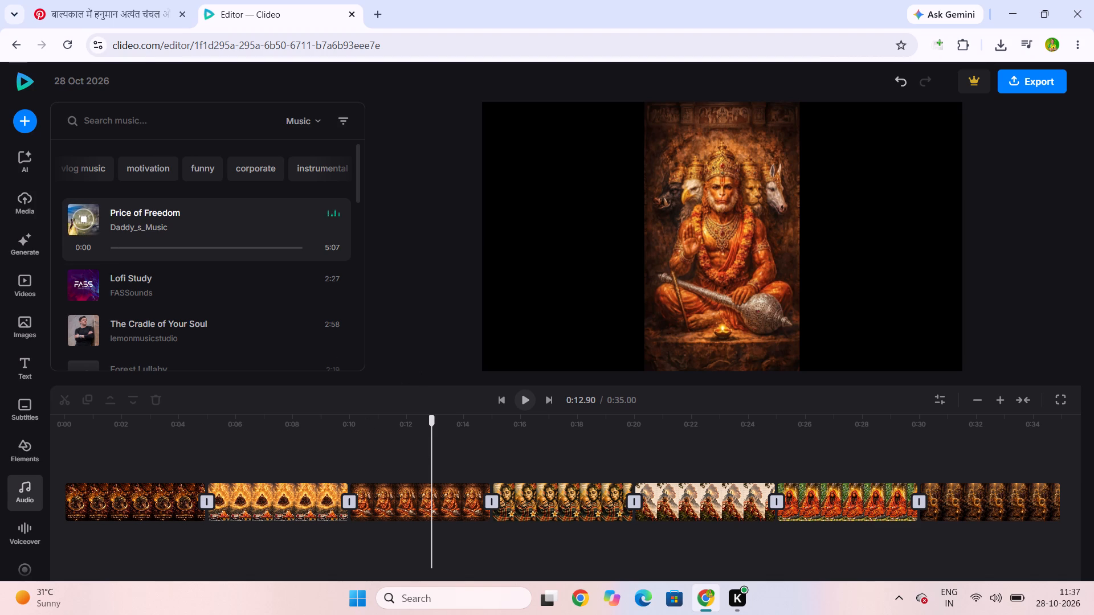
Return the timeline playhead to the start at 0:00.
drag(436, 422, 168, 463)
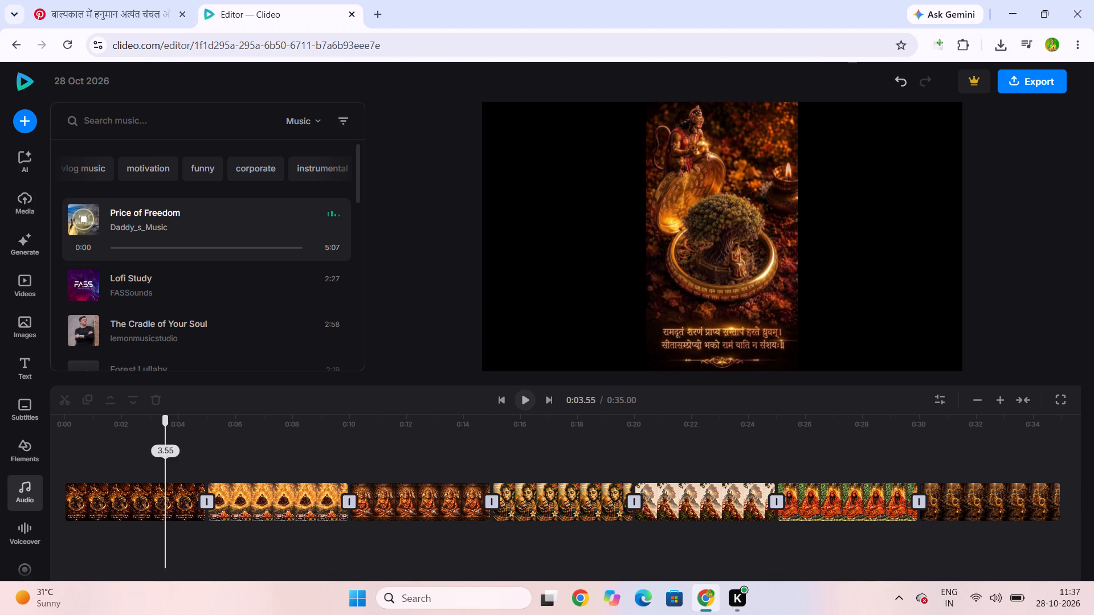
drag(168, 463, 54, 454)
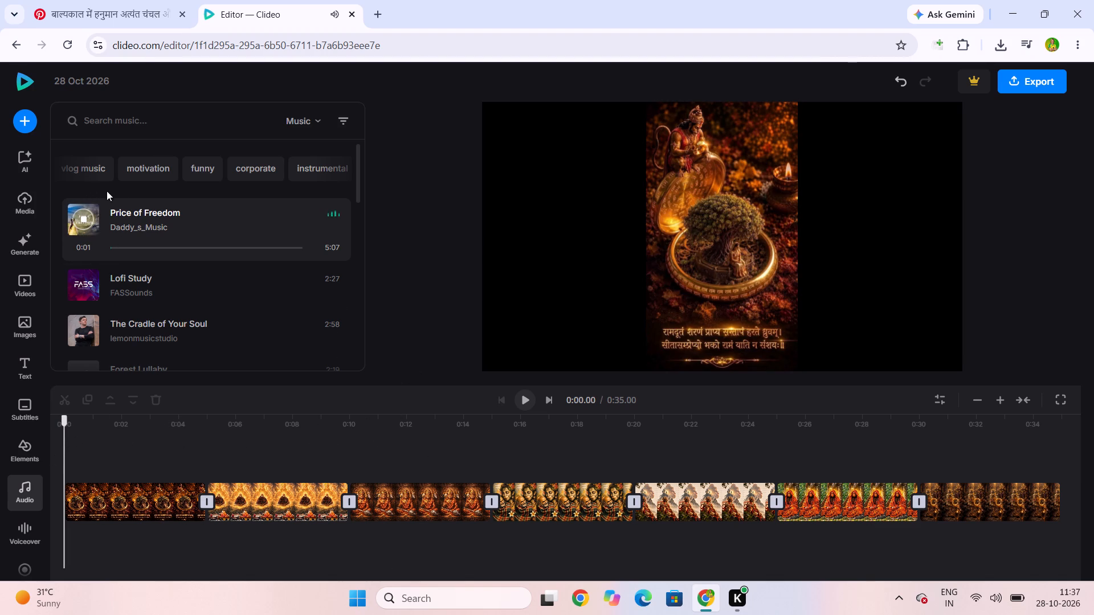
Preview the tracks Lofi Study, The Cradle of Your Soul, Piano Moment, Ambient Piano & Strings and Happy Day.
click(77, 273)
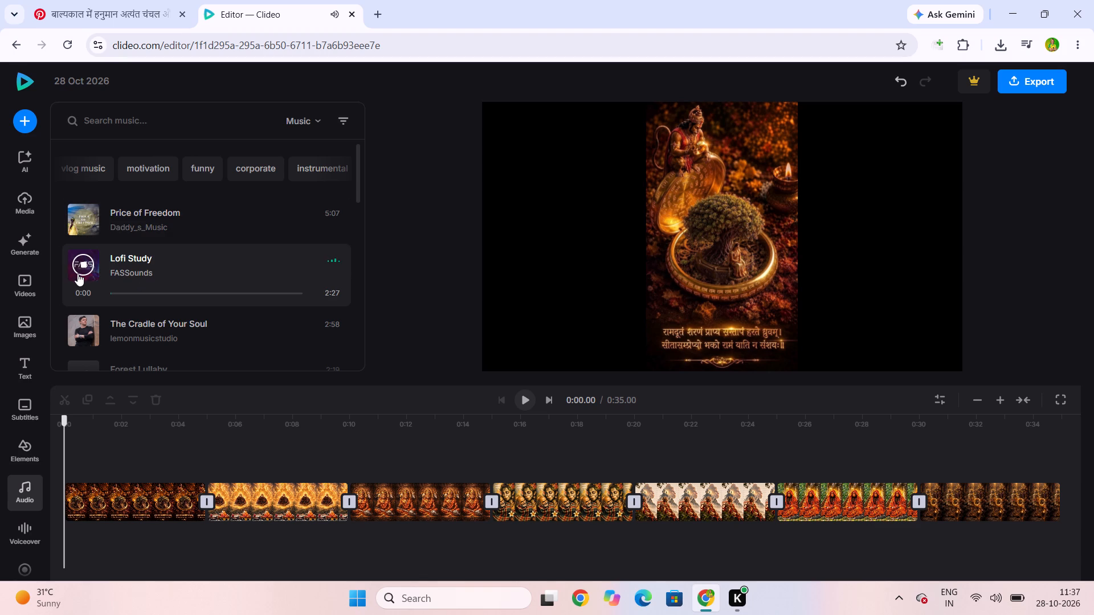
click(83, 321)
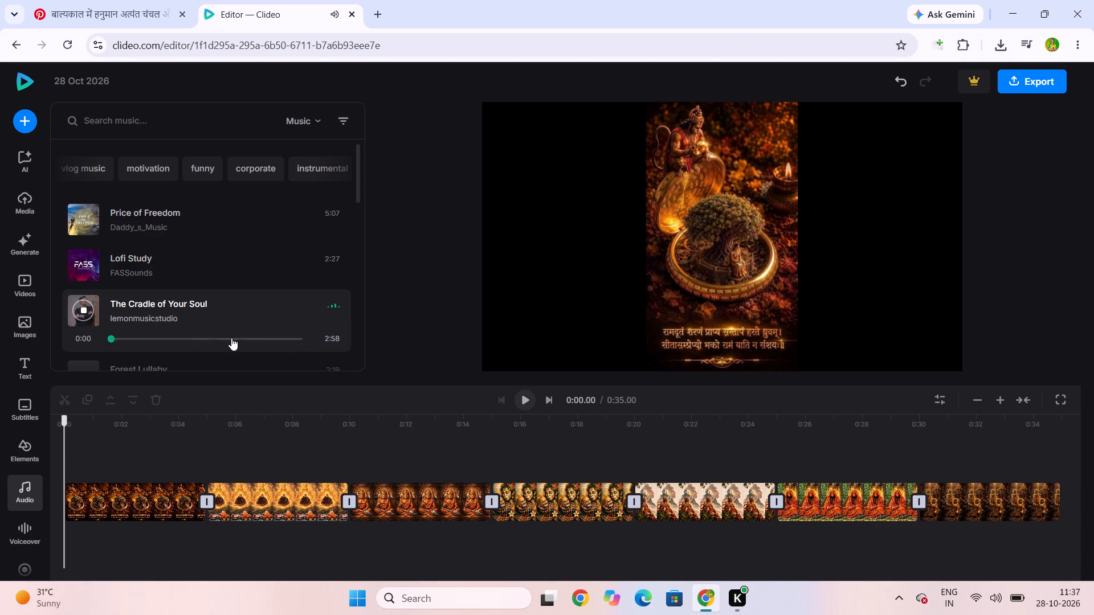
click(362, 356)
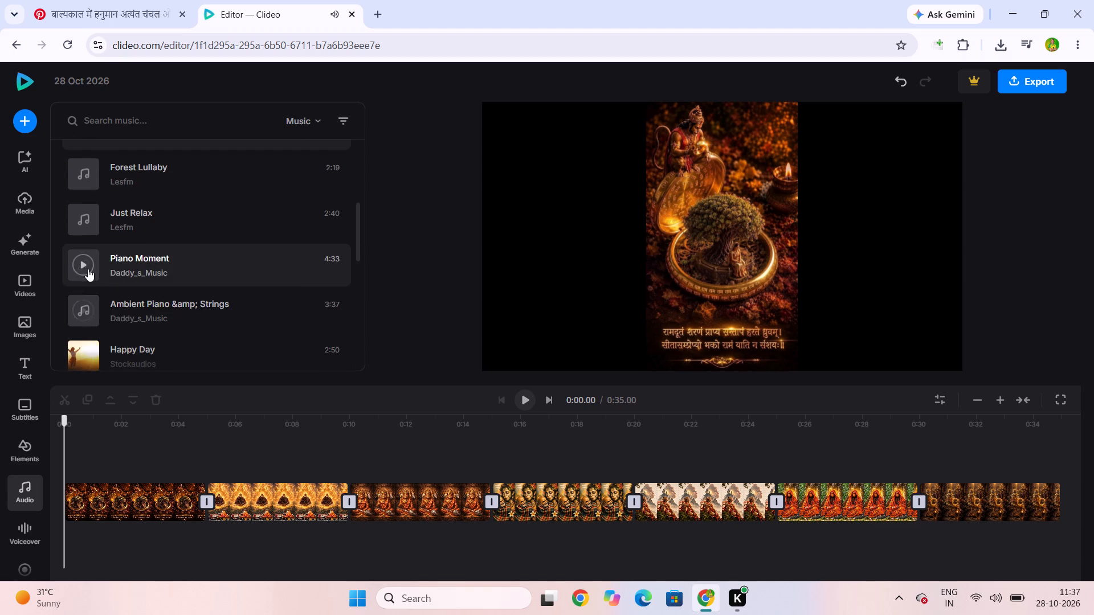
click(83, 265)
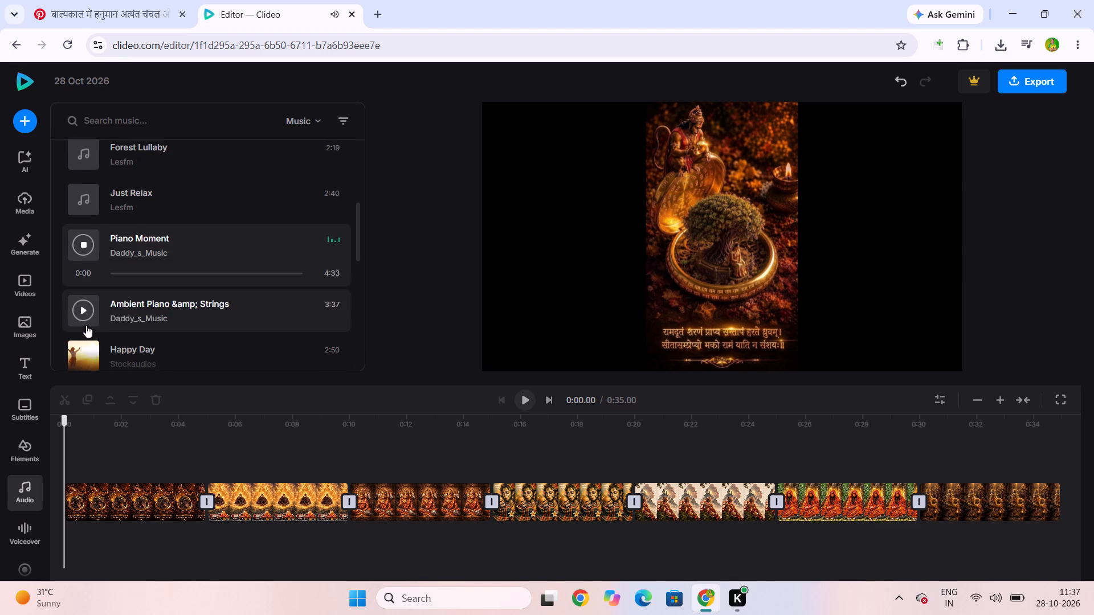
click(86, 317)
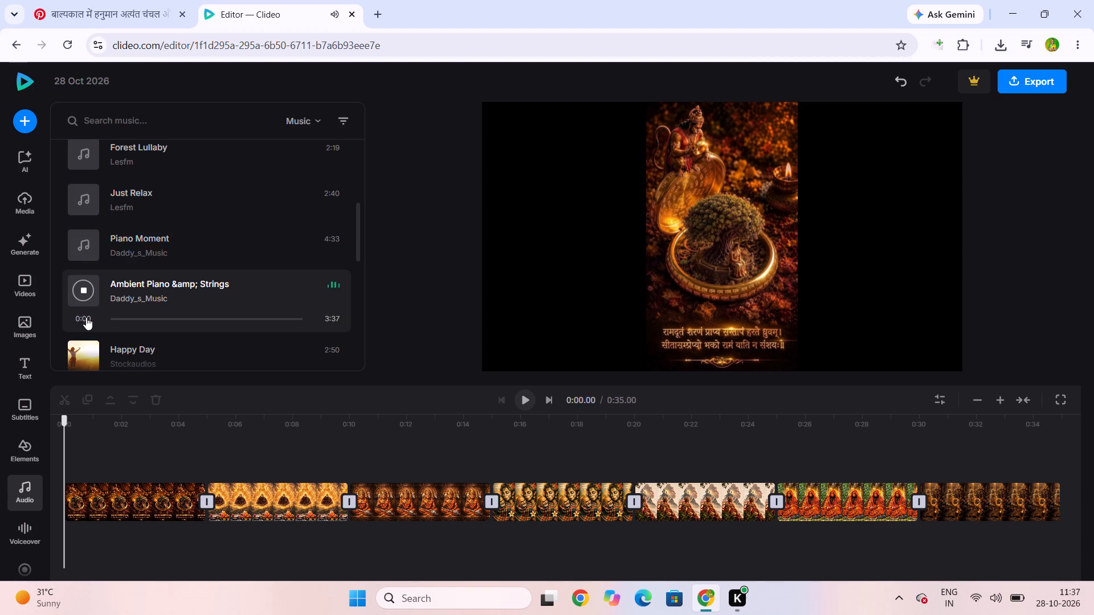
click(87, 354)
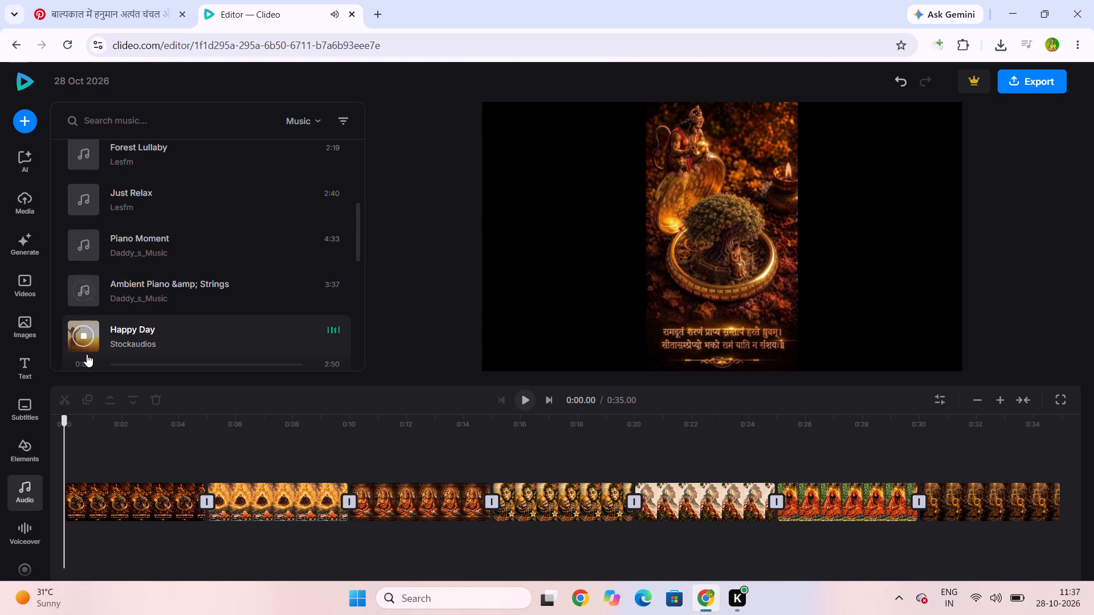
Add the music track Jazzy Abstract Beat to the timeline beneath the images, starting at 0:00.
click(361, 339)
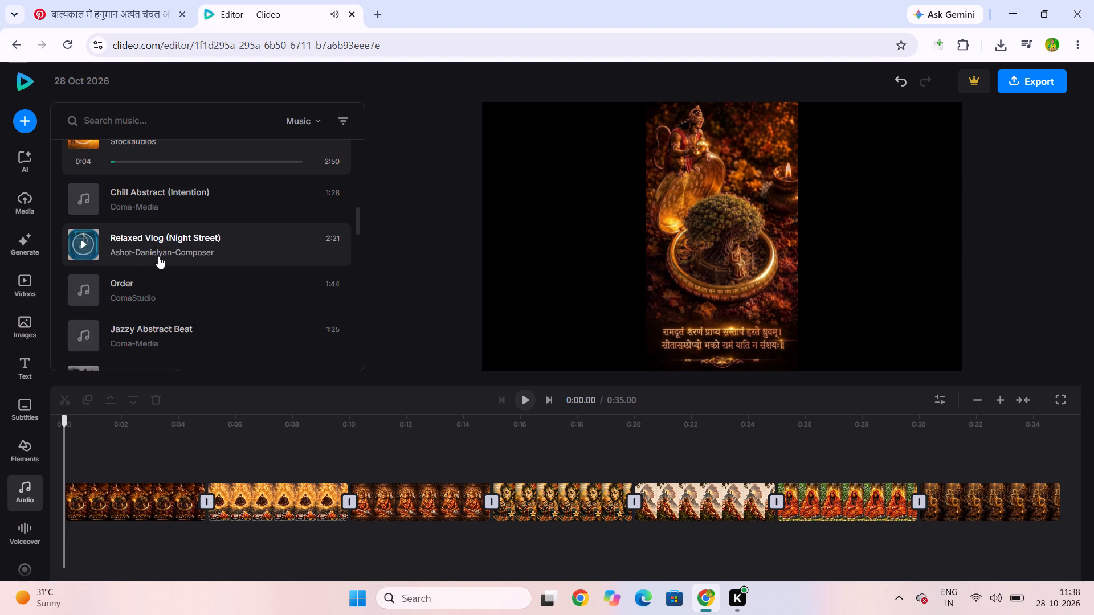
click(103, 337)
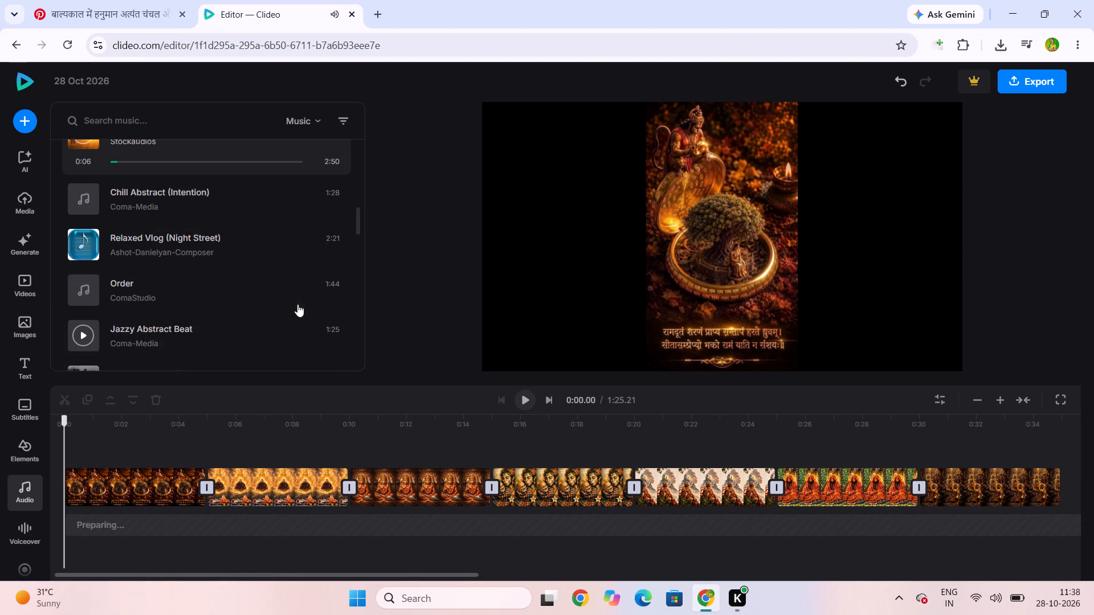
Preview the tracks Relaxed Vlog (Night Street), Cinematic Documentary and Whip, and look through more of the music list.
click(77, 241)
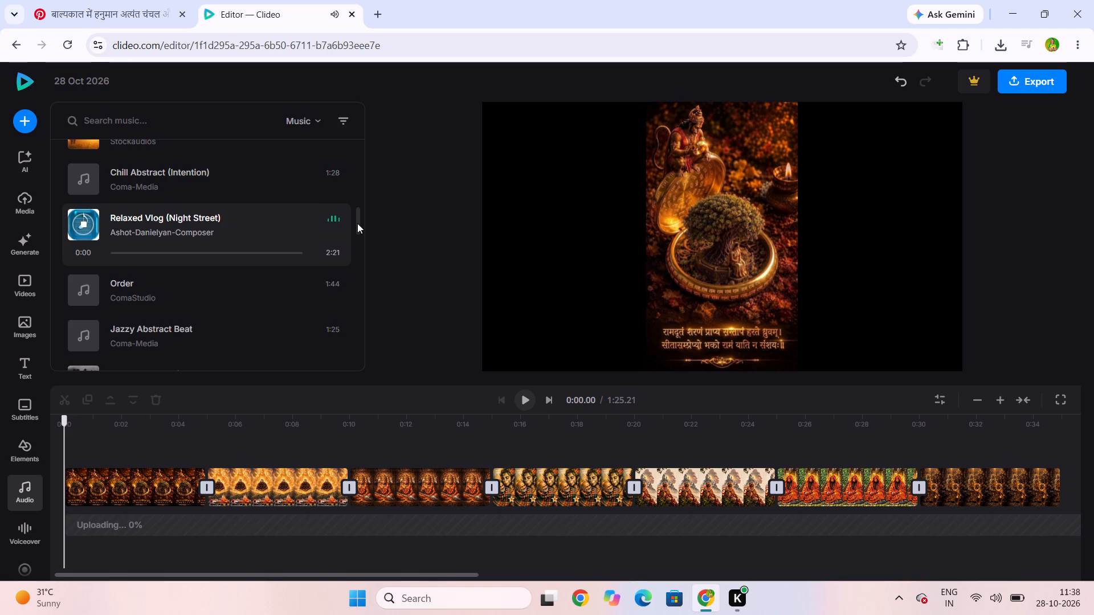
drag(357, 223, 356, 346)
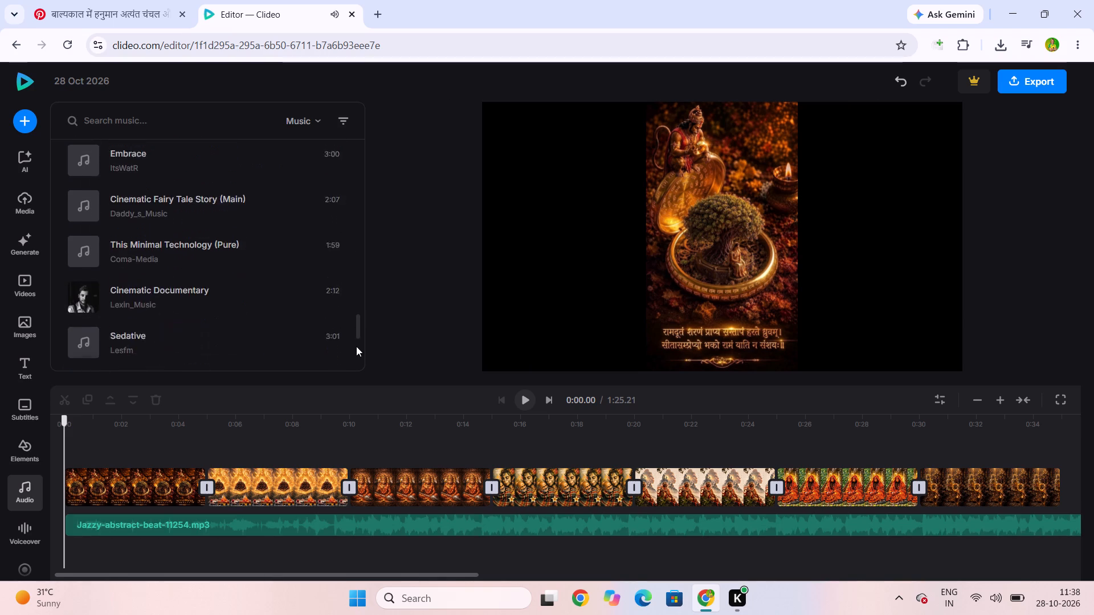
drag(356, 346, 356, 357)
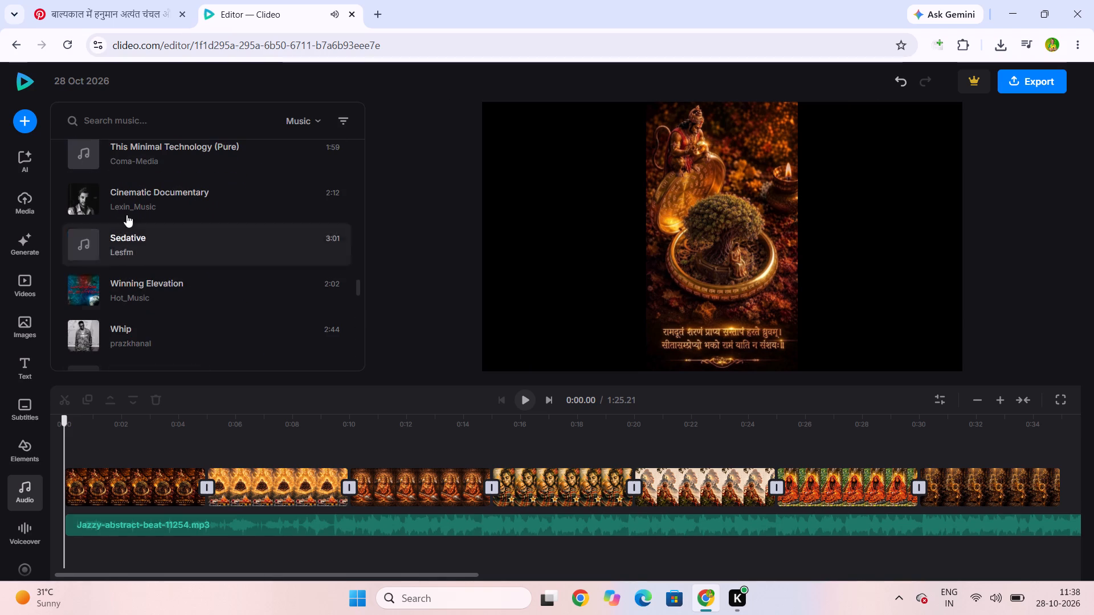
click(93, 201)
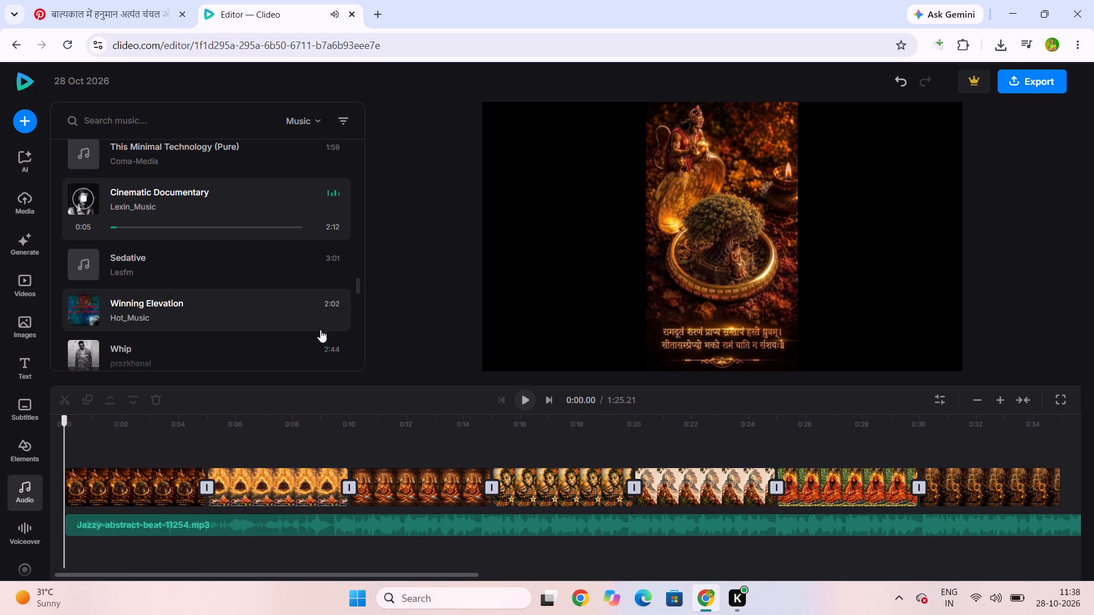
click(71, 354)
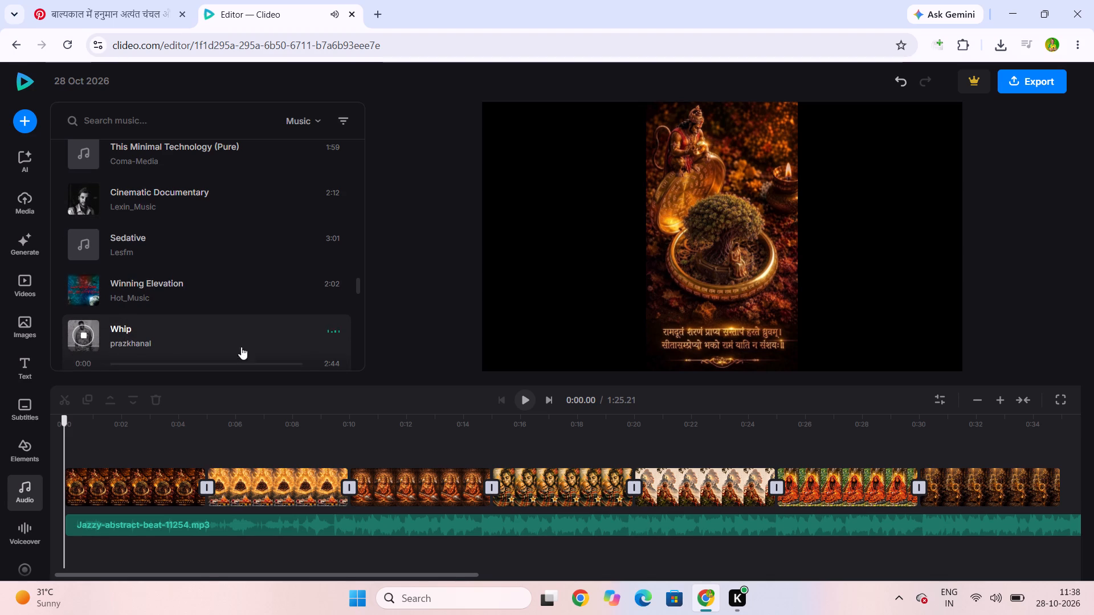
click(362, 350)
click(362, 350)
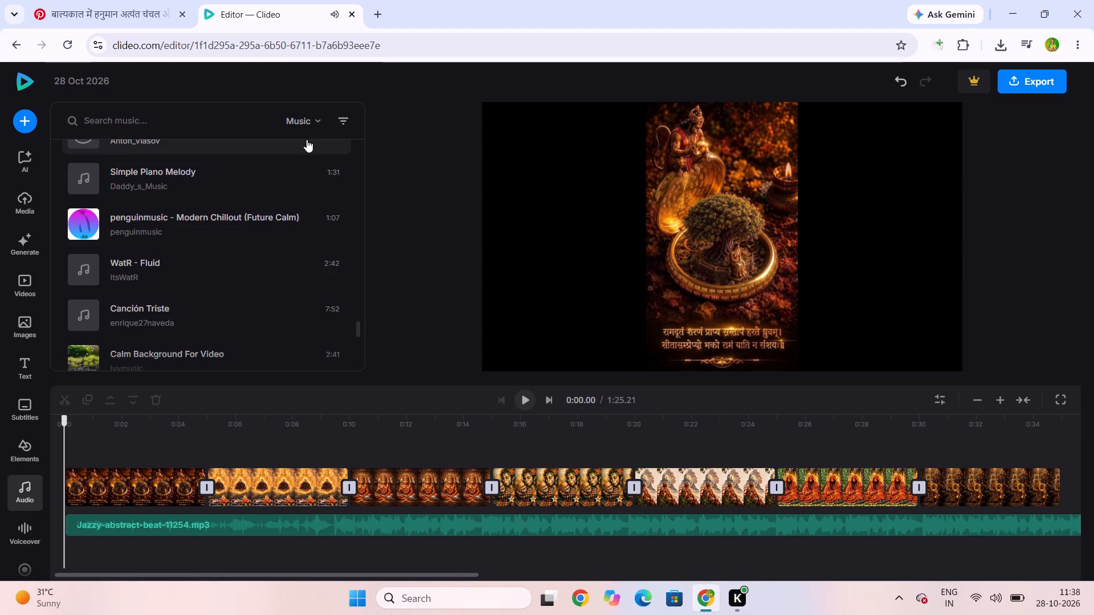
Switch the audio library to SFX and preview Shotgun Shooting Things, BOOM Geomorphism, Designed Fire - Winds - Swoosh - 04 and Big impact.
click(311, 120)
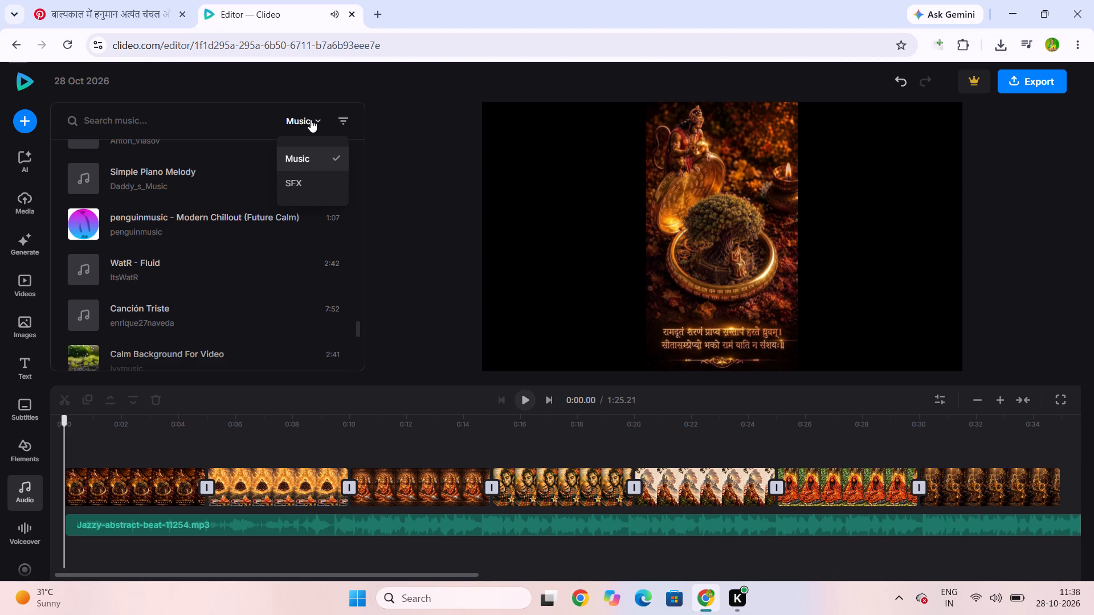
click(317, 192)
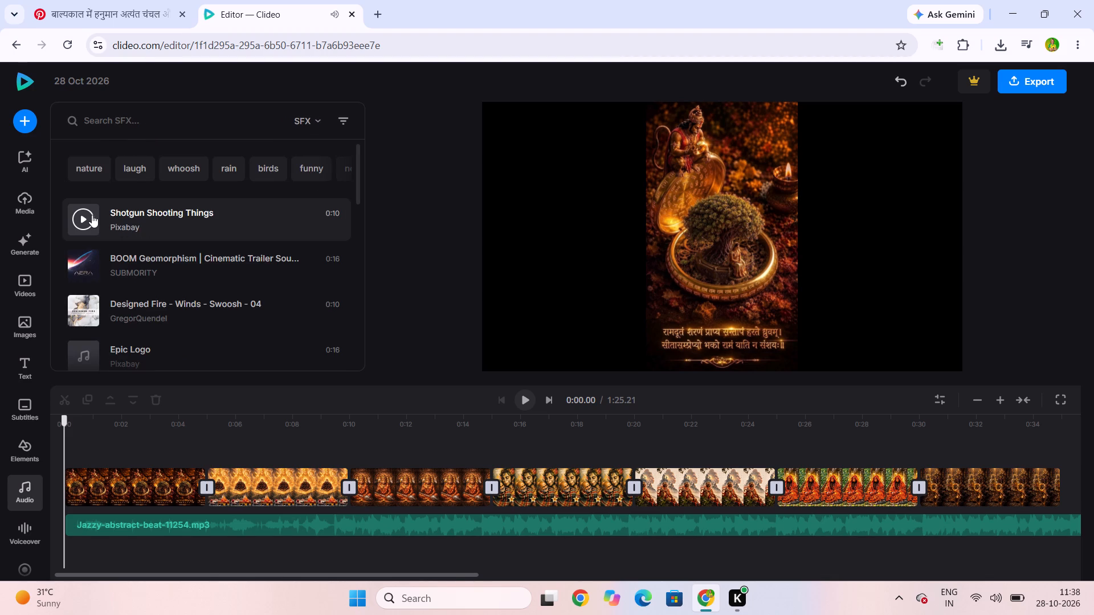
click(92, 215)
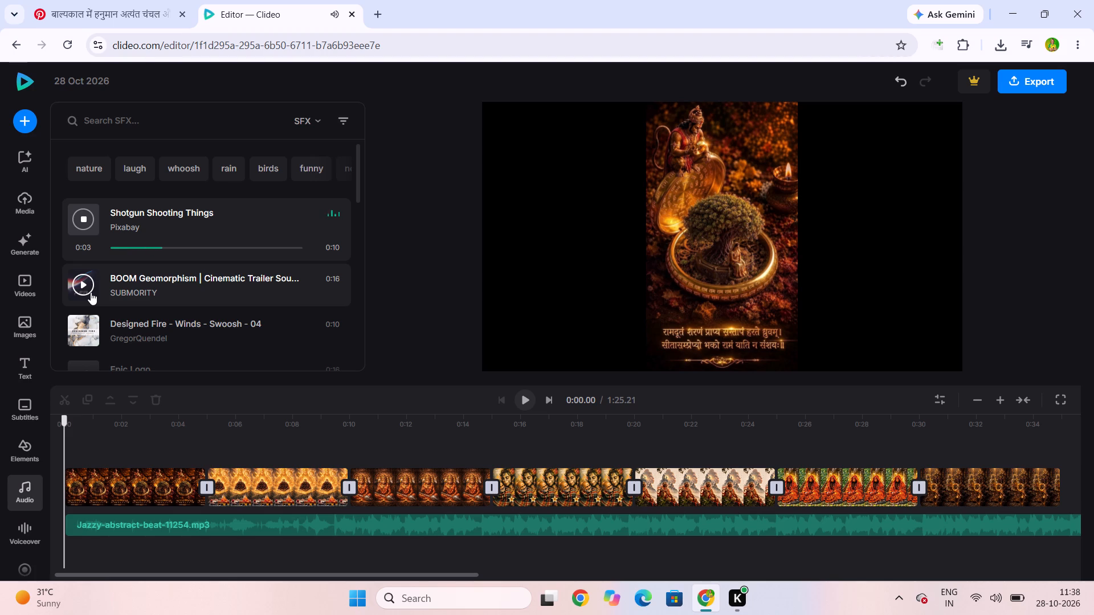
click(91, 292)
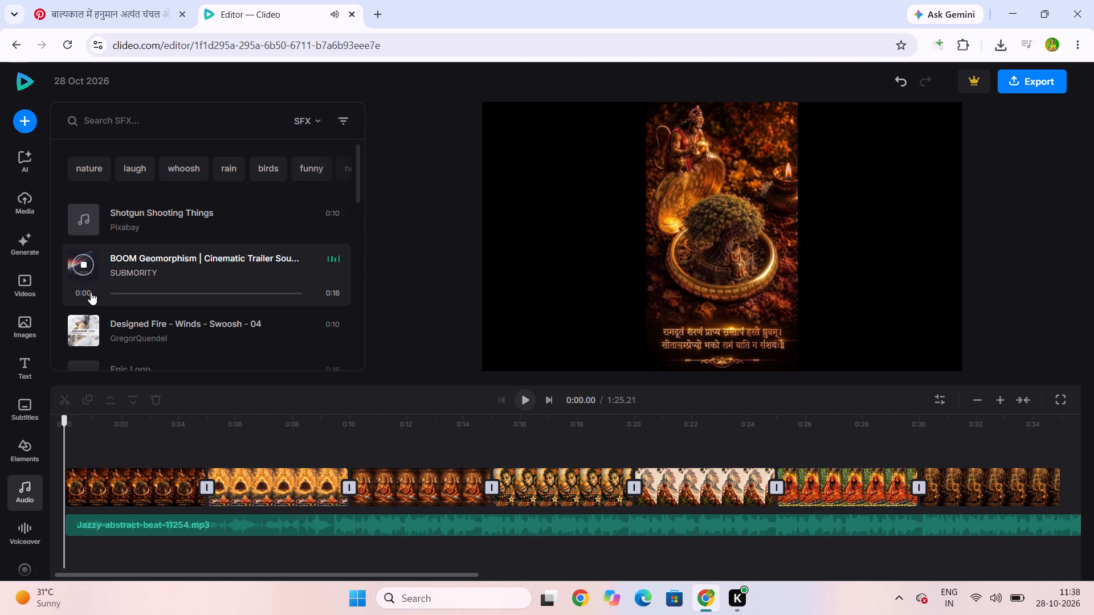
click(83, 332)
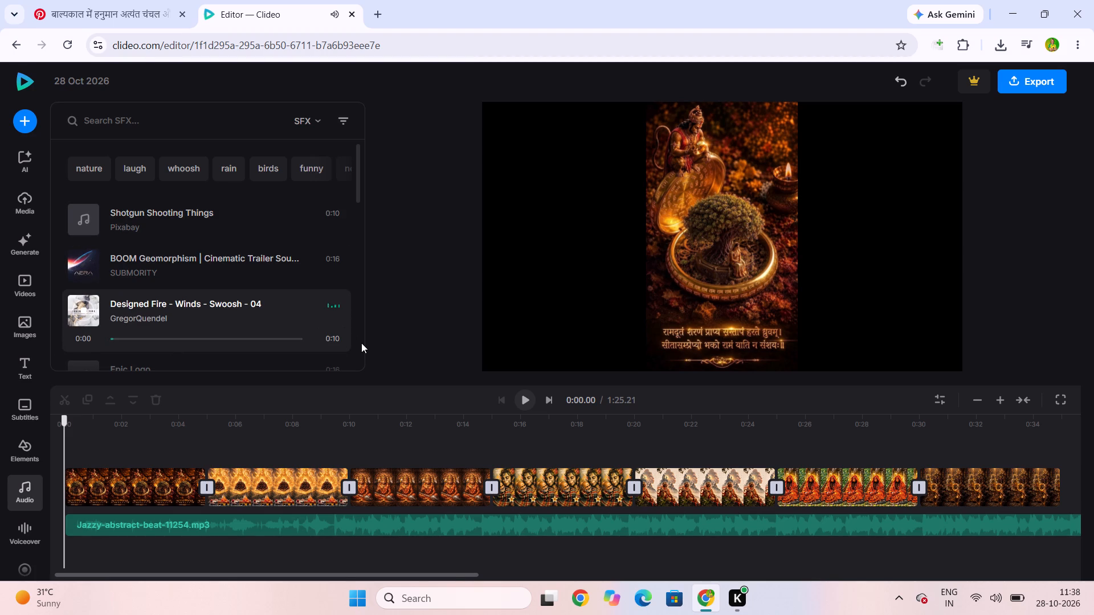
click(361, 346)
click(361, 346)
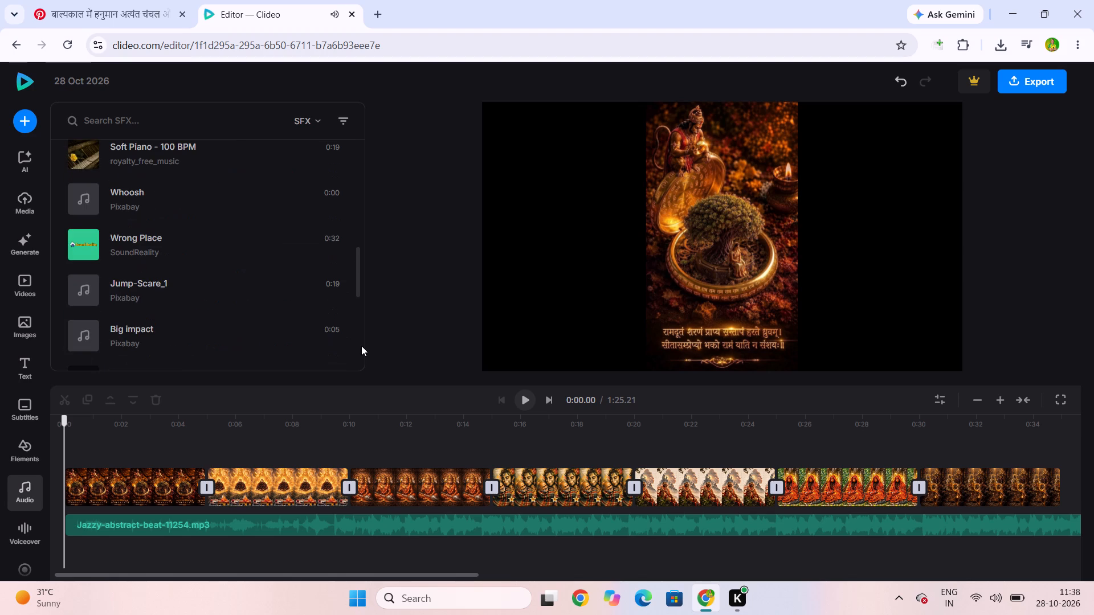
click(89, 327)
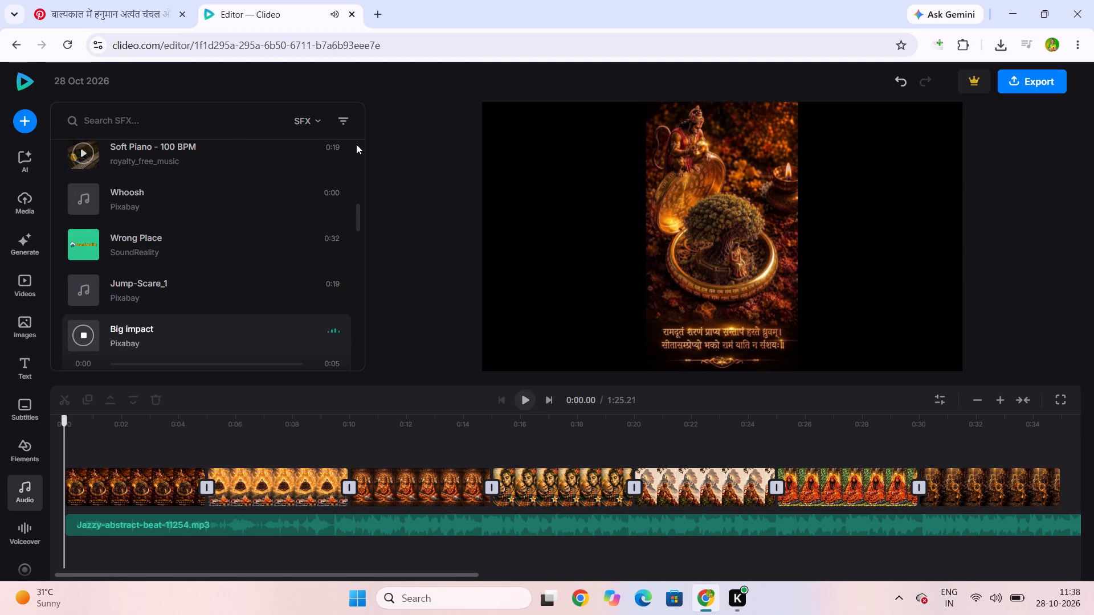
triple_click(363, 146)
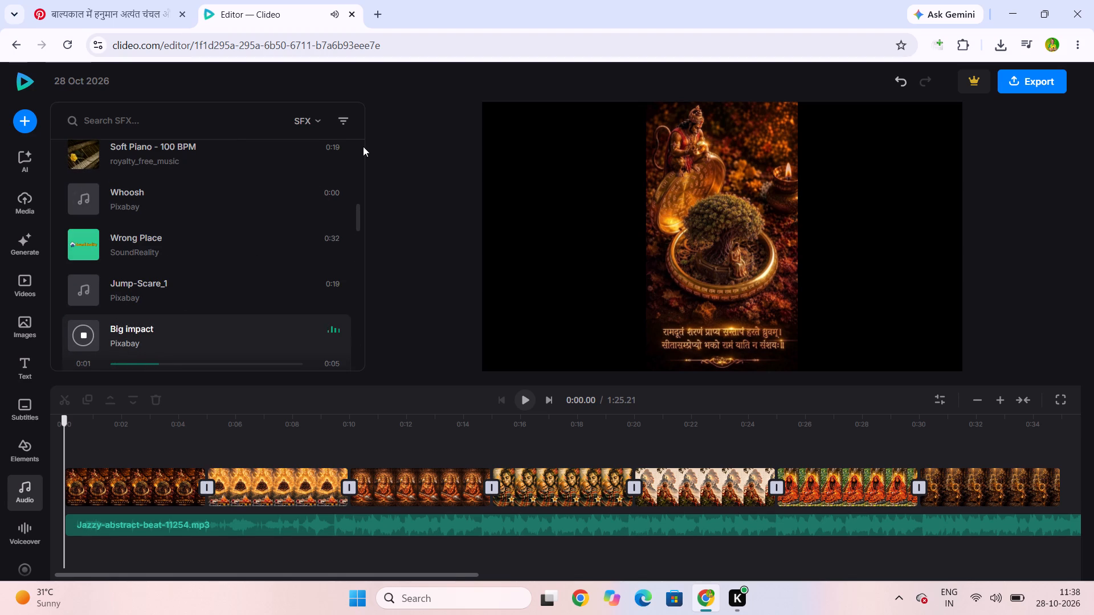
double_click(359, 147)
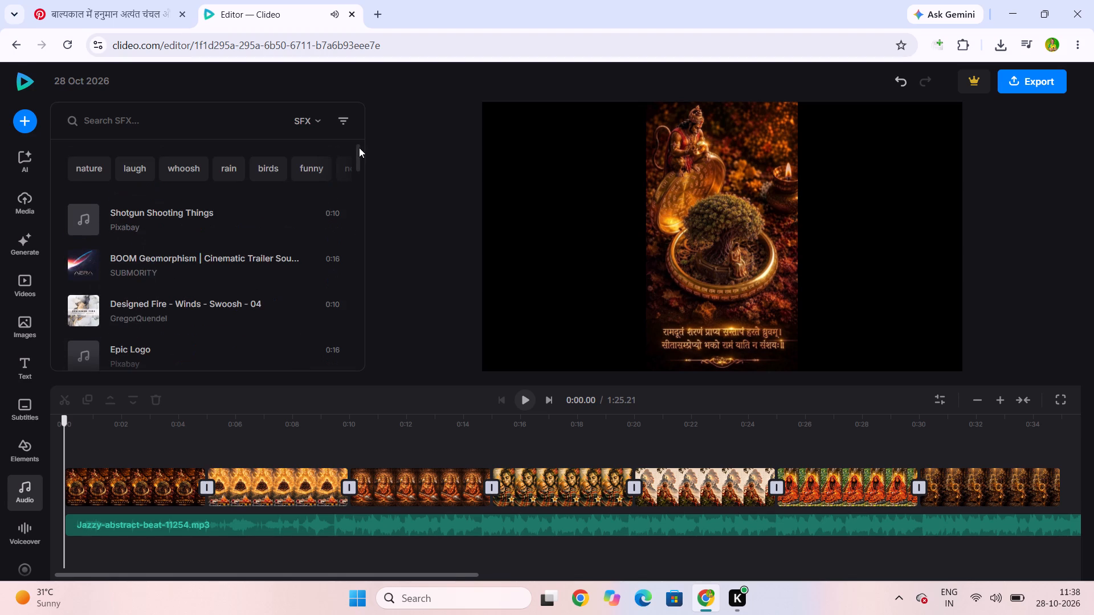
Switch the audio library back to music and filter the tracks by the Suspense mood.
click(318, 120)
click(321, 153)
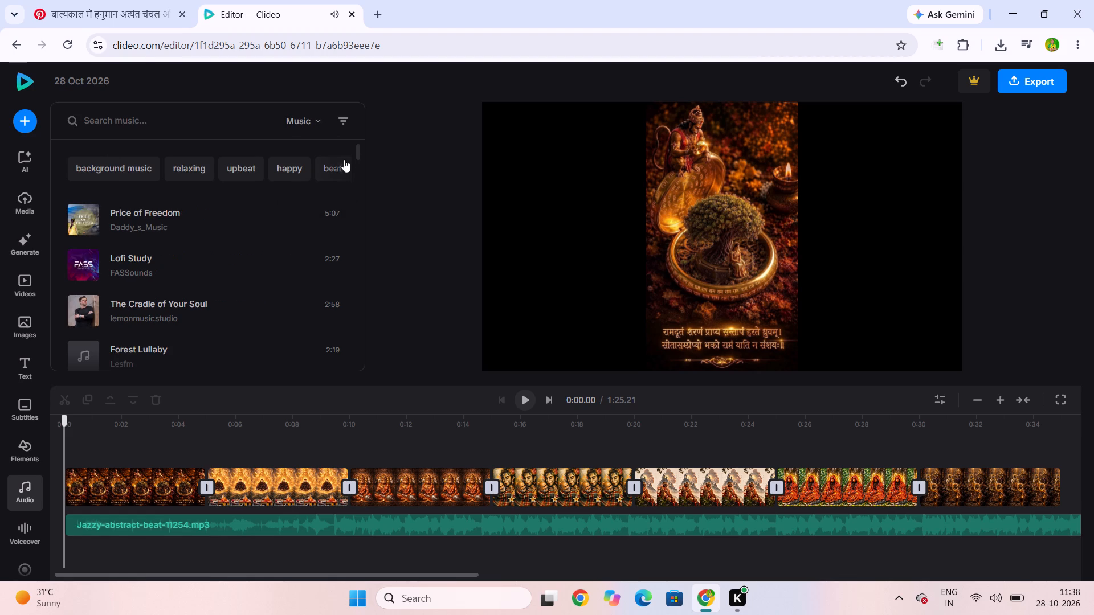
click(342, 117)
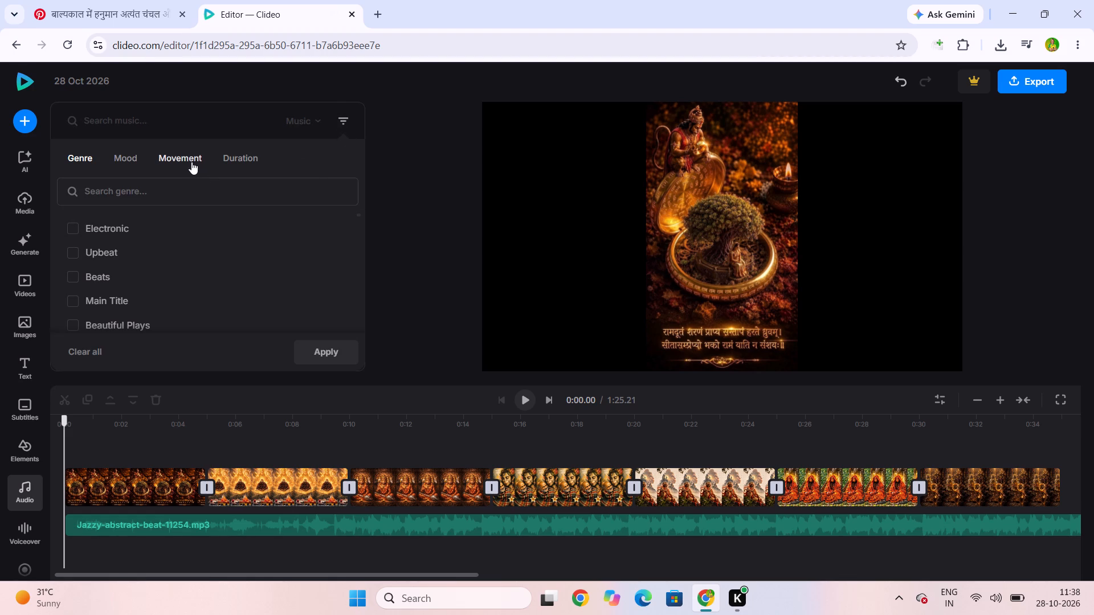
click(134, 154)
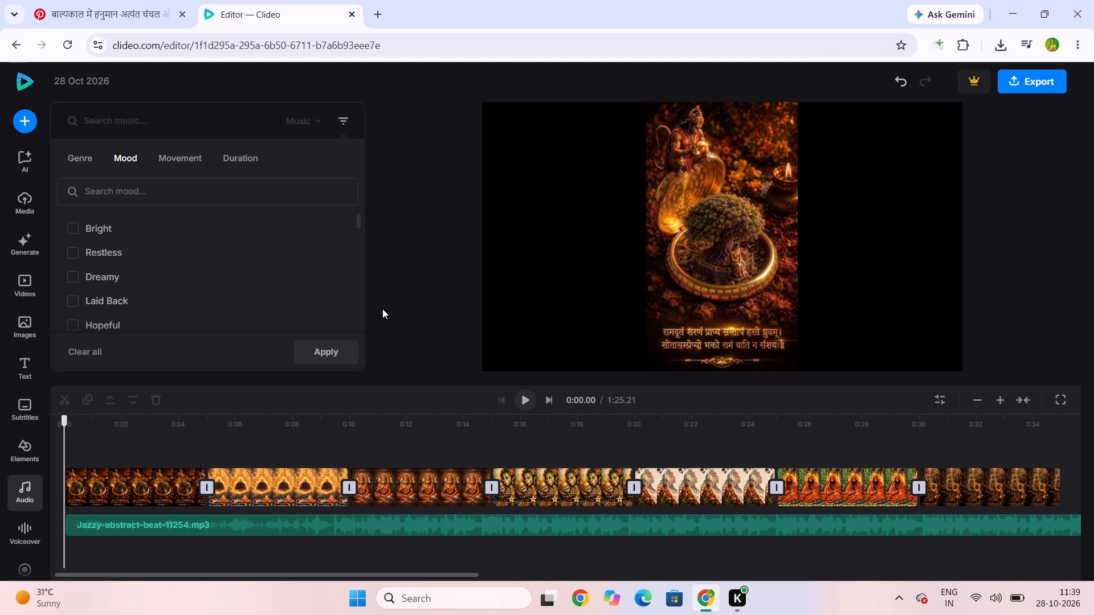
double_click(358, 318)
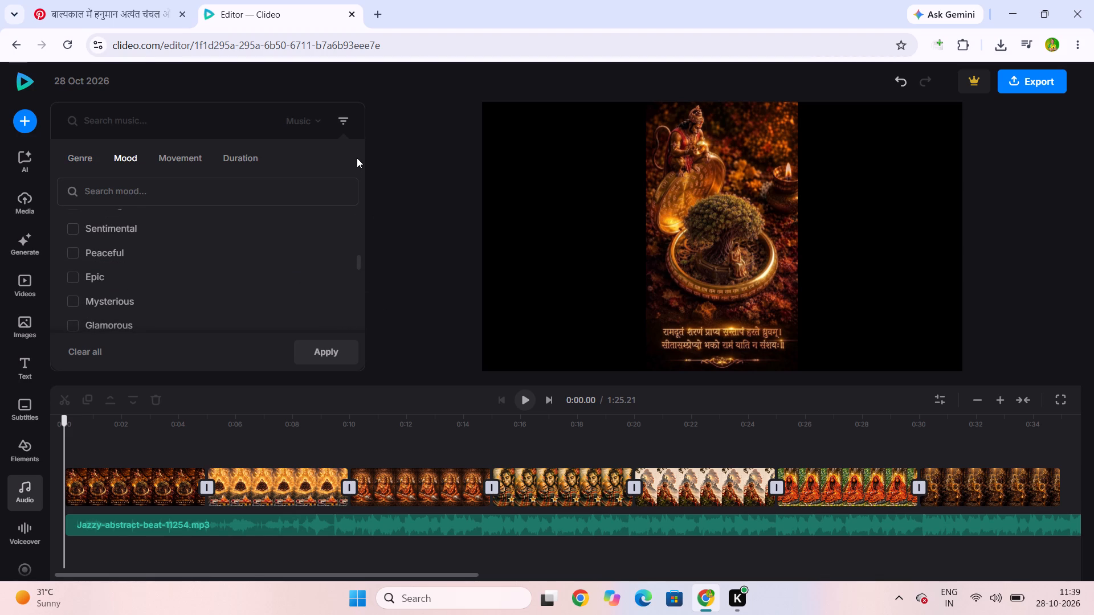
drag(354, 268, 368, 330)
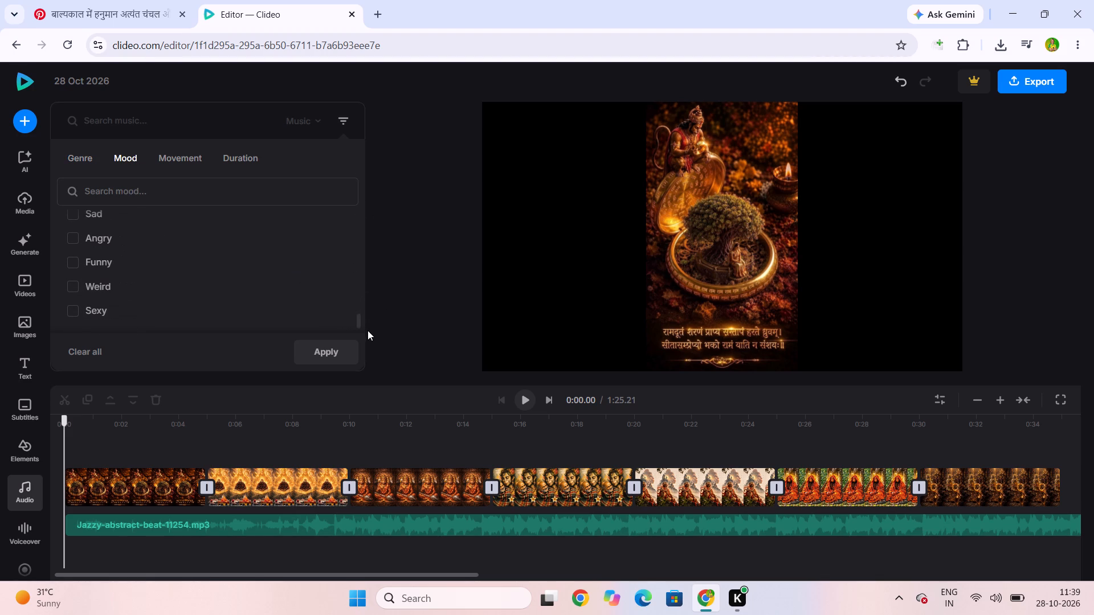
drag(368, 330, 370, 296)
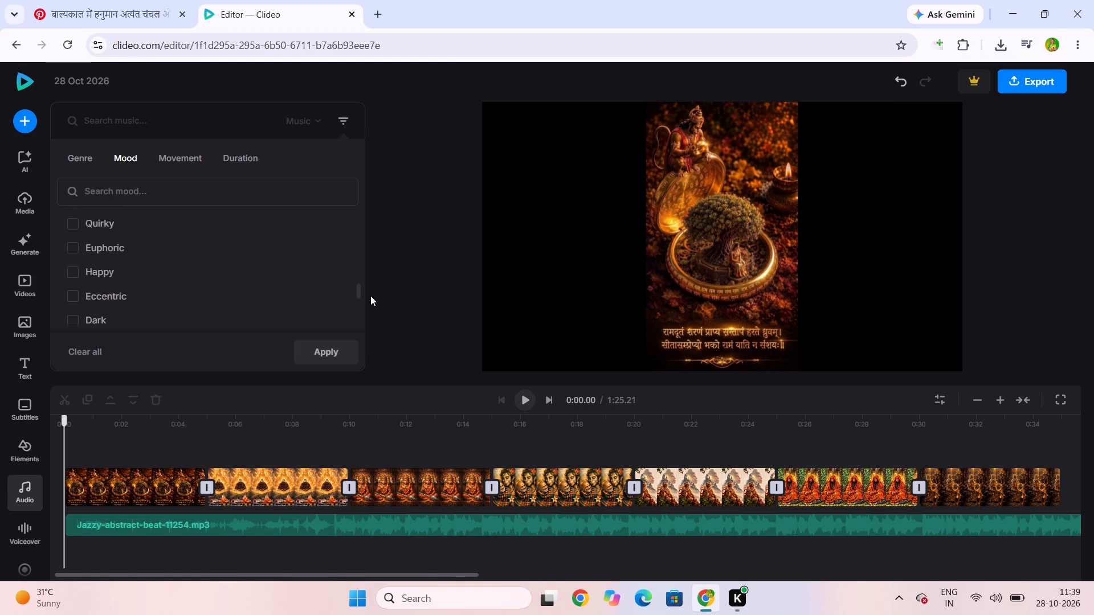
drag(370, 296, 370, 246)
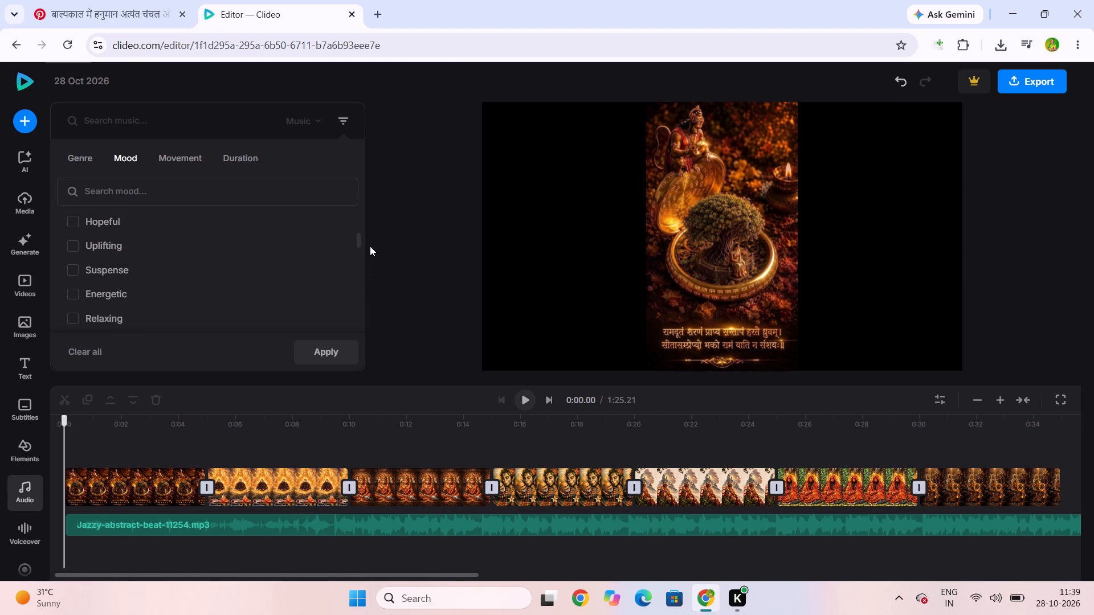
drag(370, 246, 369, 232)
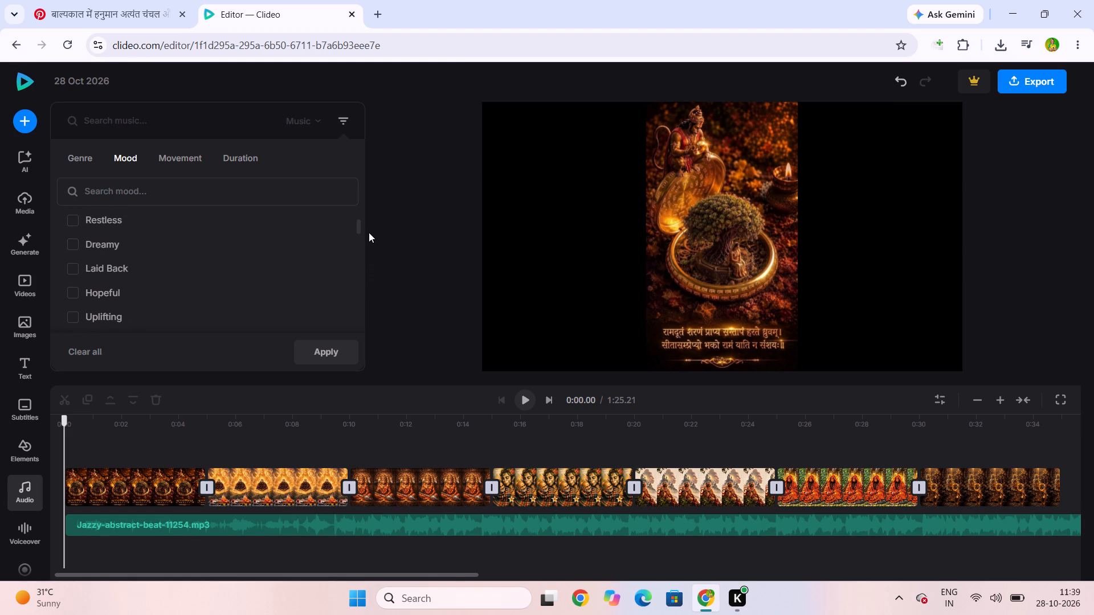
drag(369, 232, 360, 200)
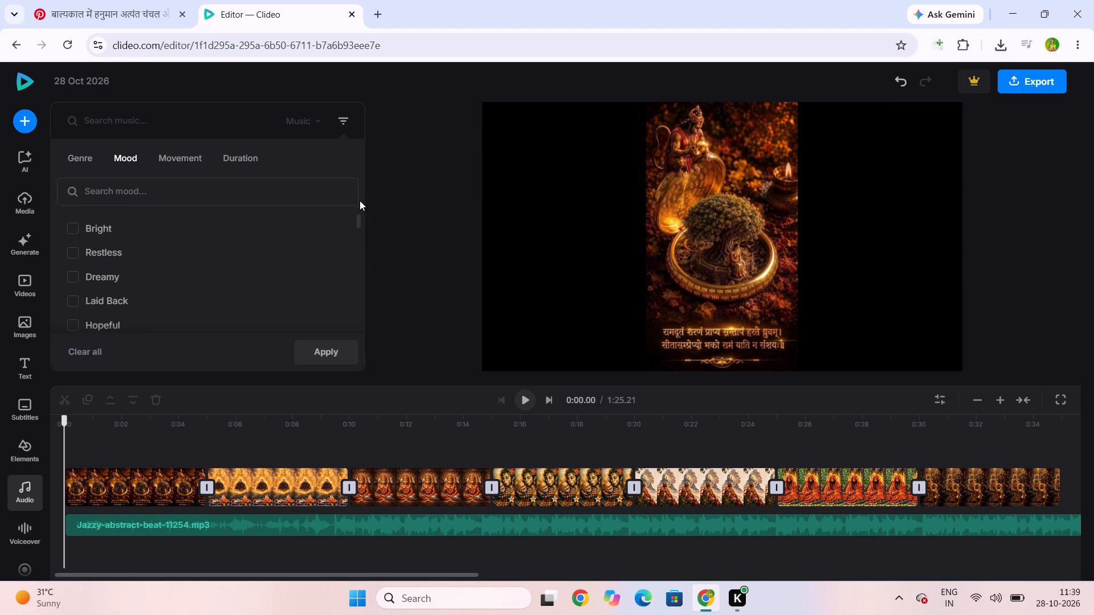
drag(360, 200, 368, 255)
click(161, 218)
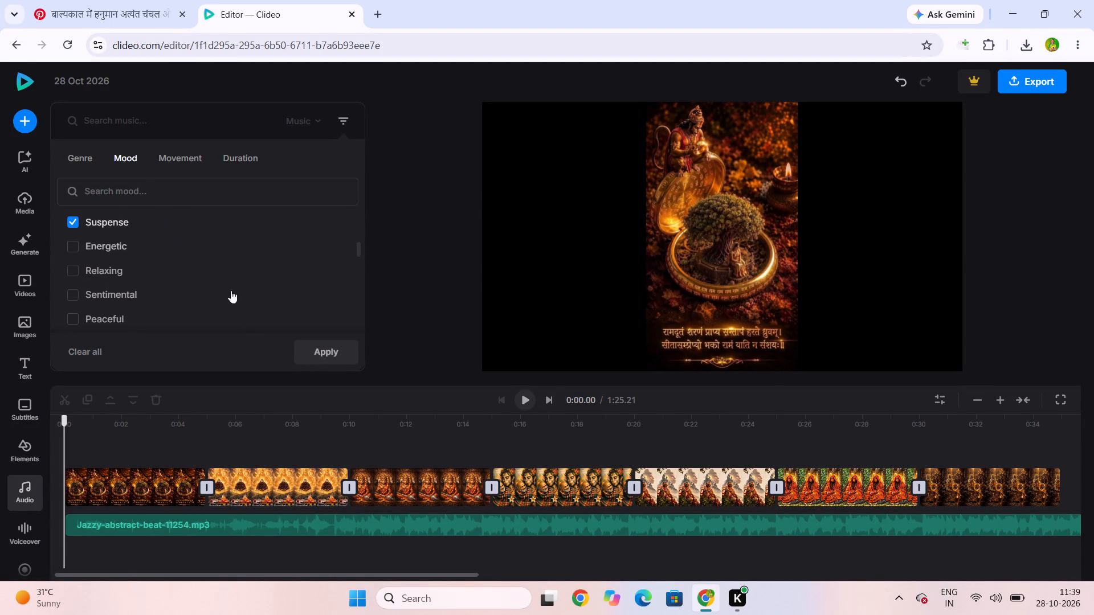
click(311, 351)
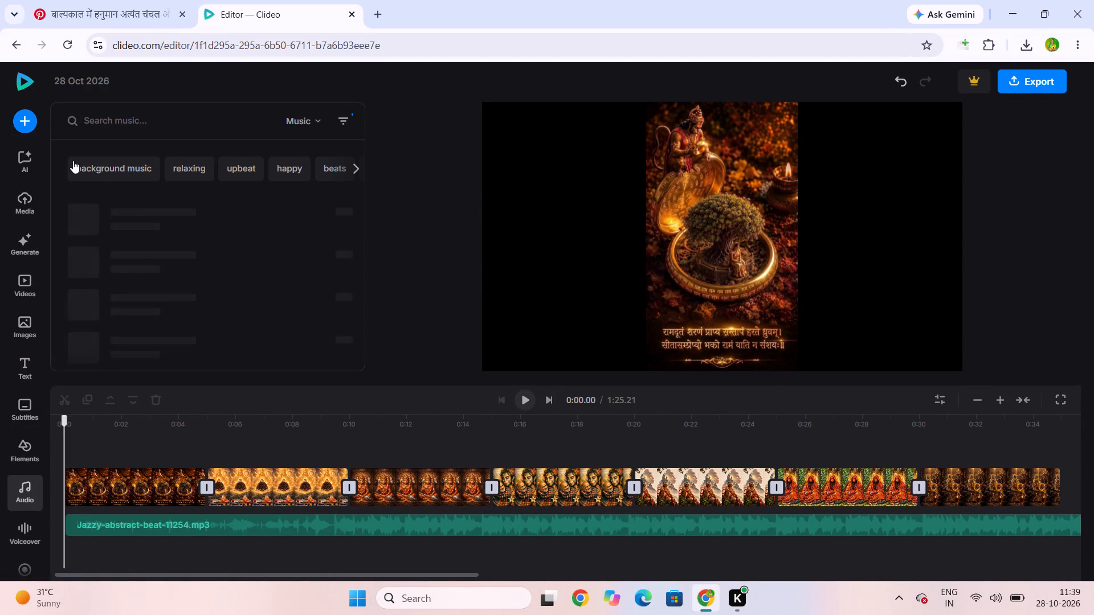
Preview the filtered tracks Price of Freedom and Piano Moment.
click(90, 217)
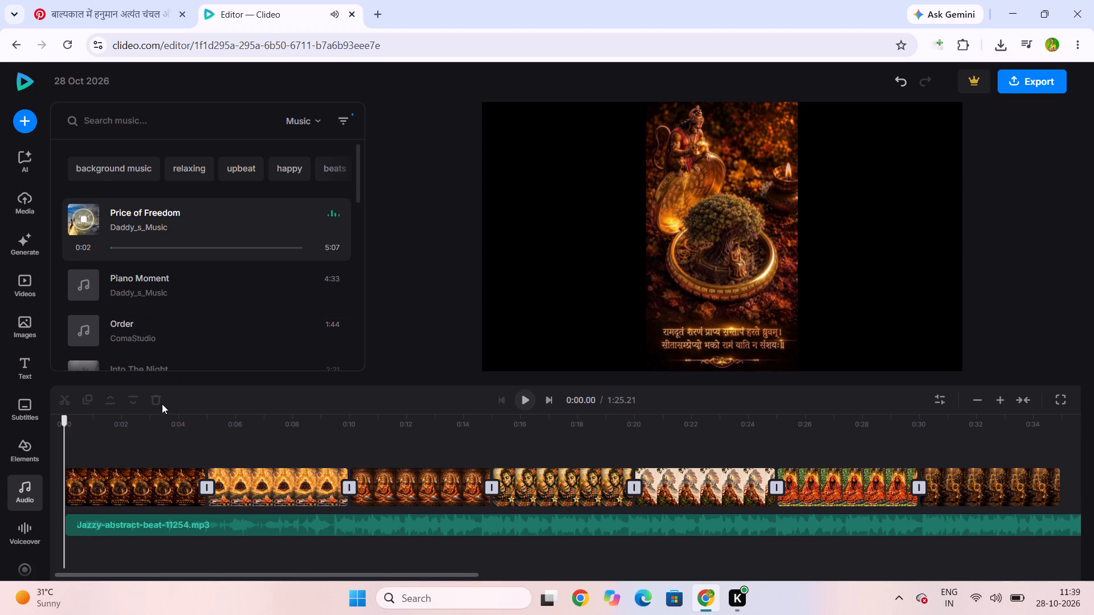
click(96, 281)
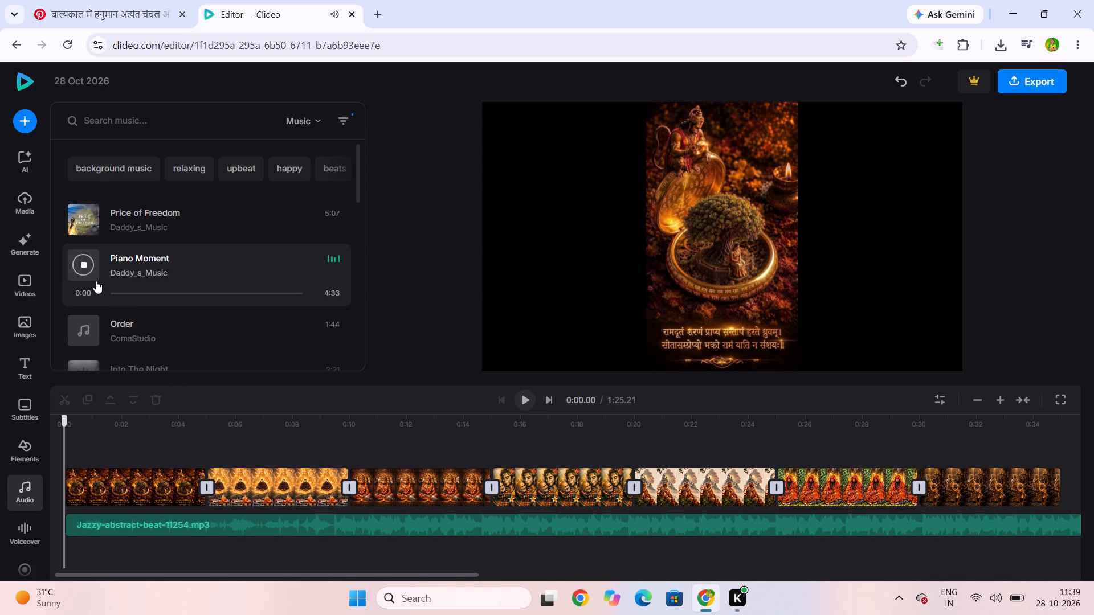
Add a Fade to Black transition between the first and second images on the timeline.
click(206, 486)
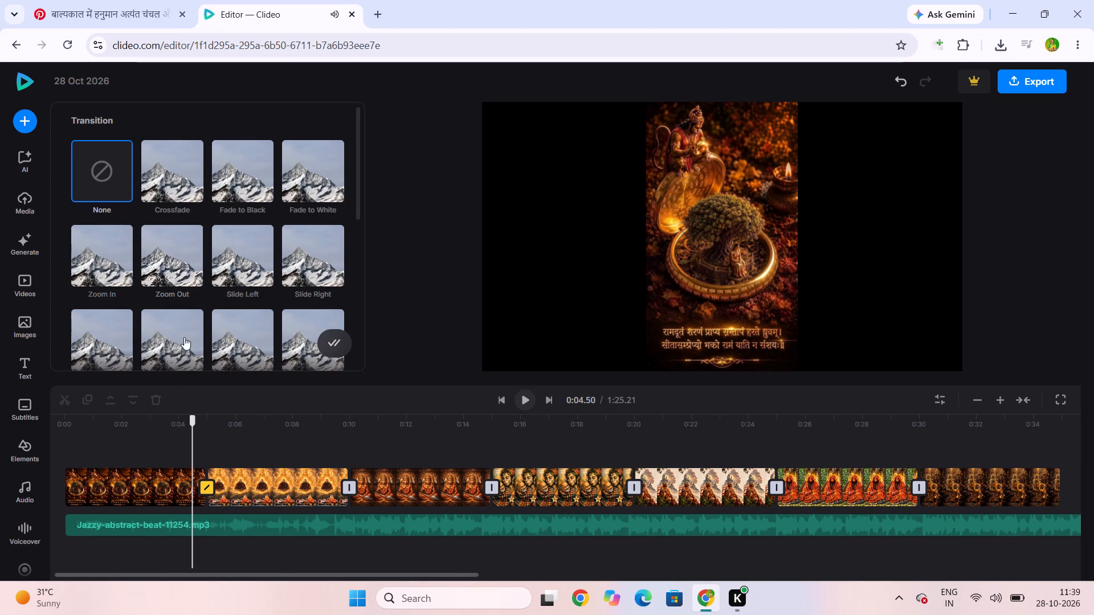
click(332, 341)
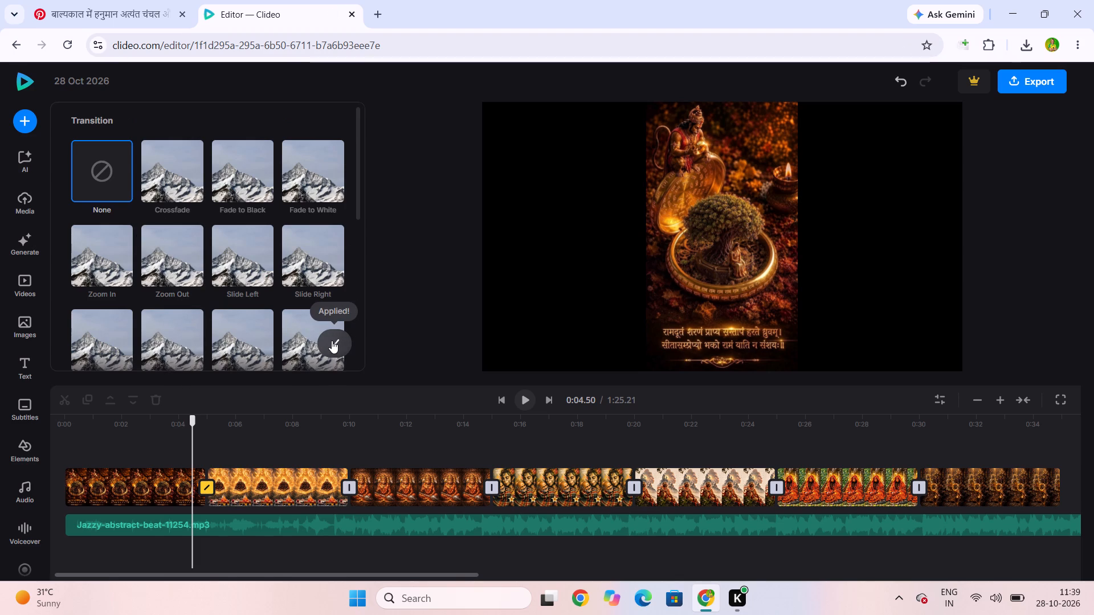
click(244, 174)
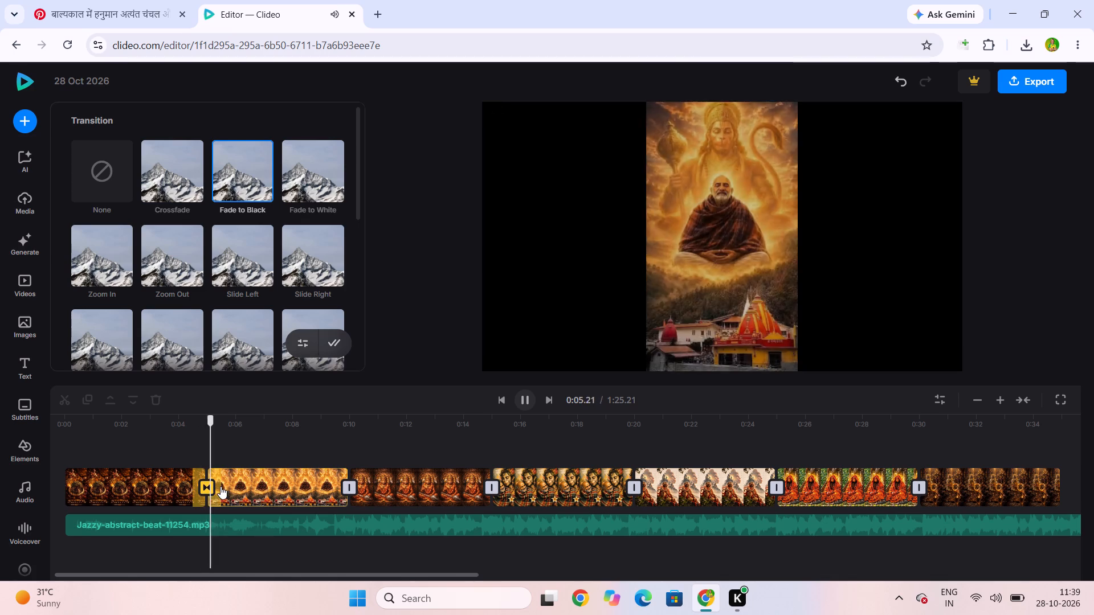
Set the Fade to Black transition's duration to 2.3 s and apply the transition to all image joins.
click(307, 344)
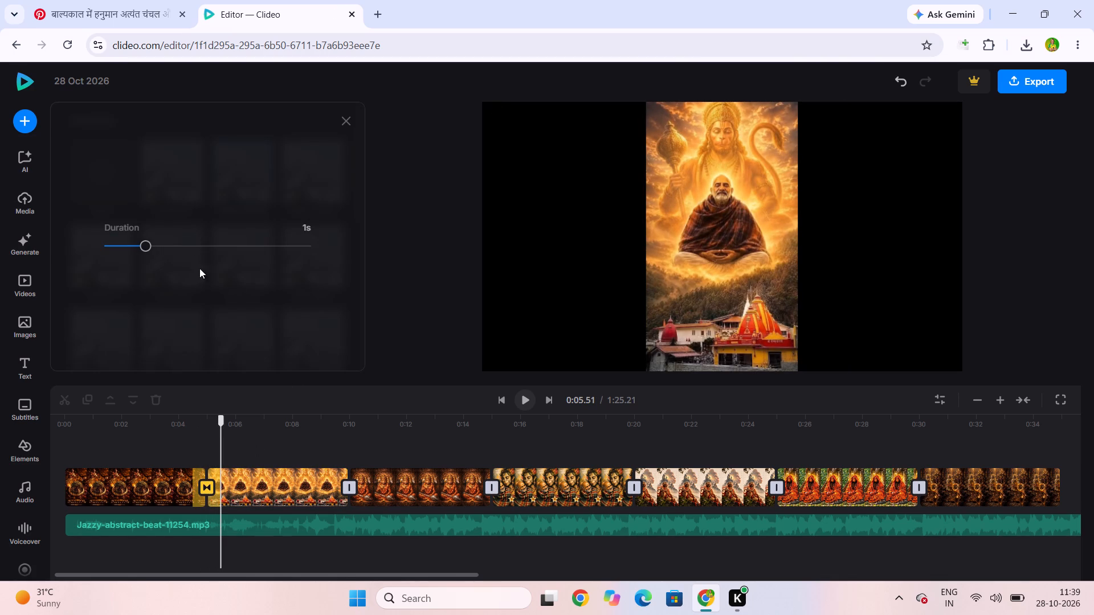
click(192, 239)
click(192, 249)
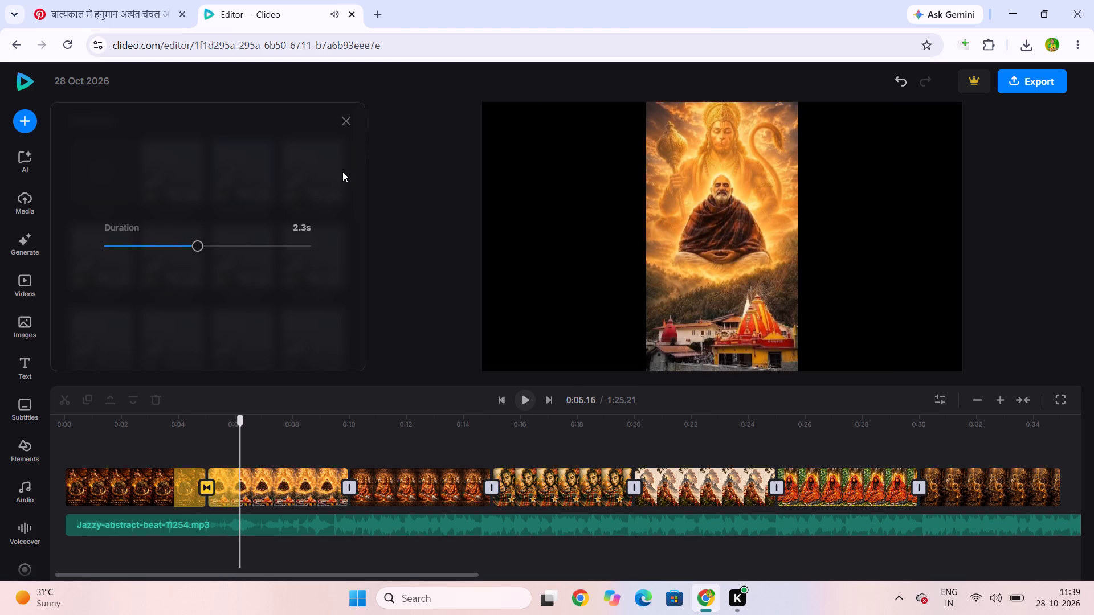
click(349, 124)
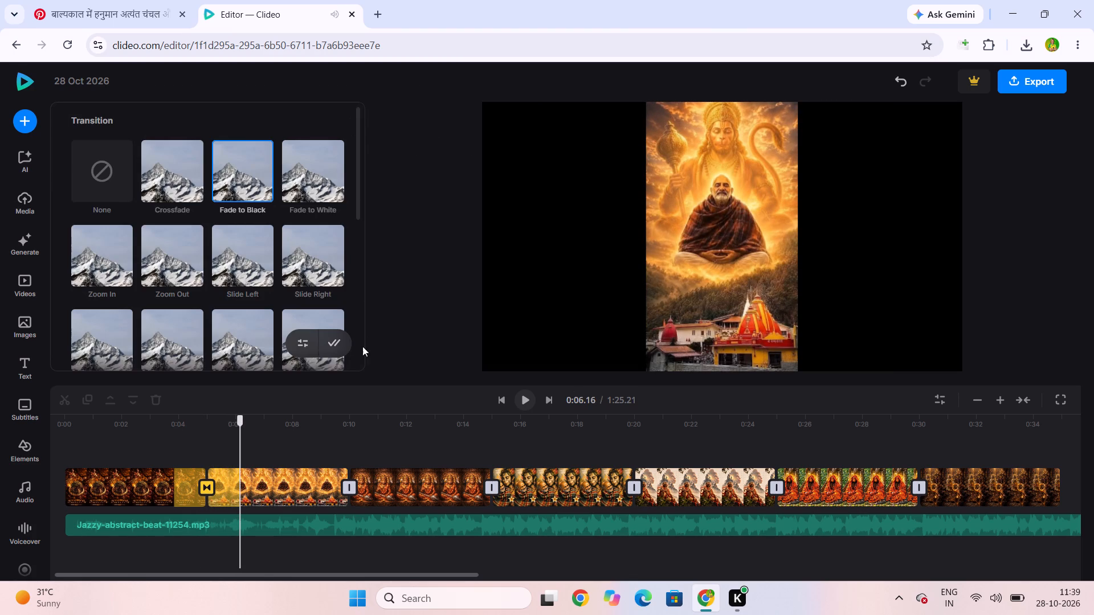
click(330, 342)
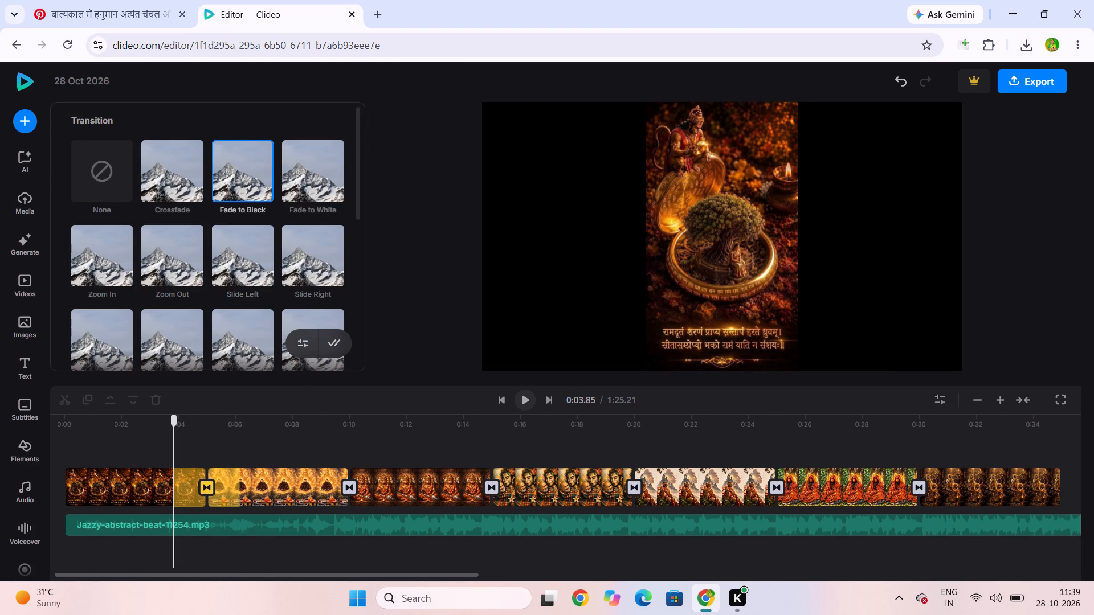
Play the video from 0:00 to review the images, transitions and music.
drag(177, 424, 54, 440)
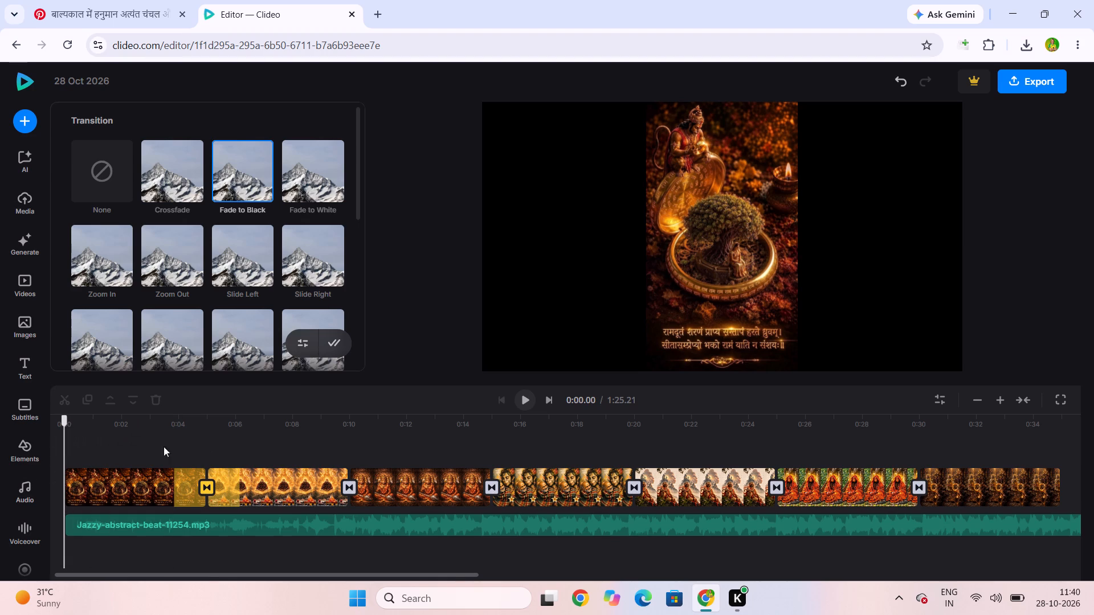
click(523, 401)
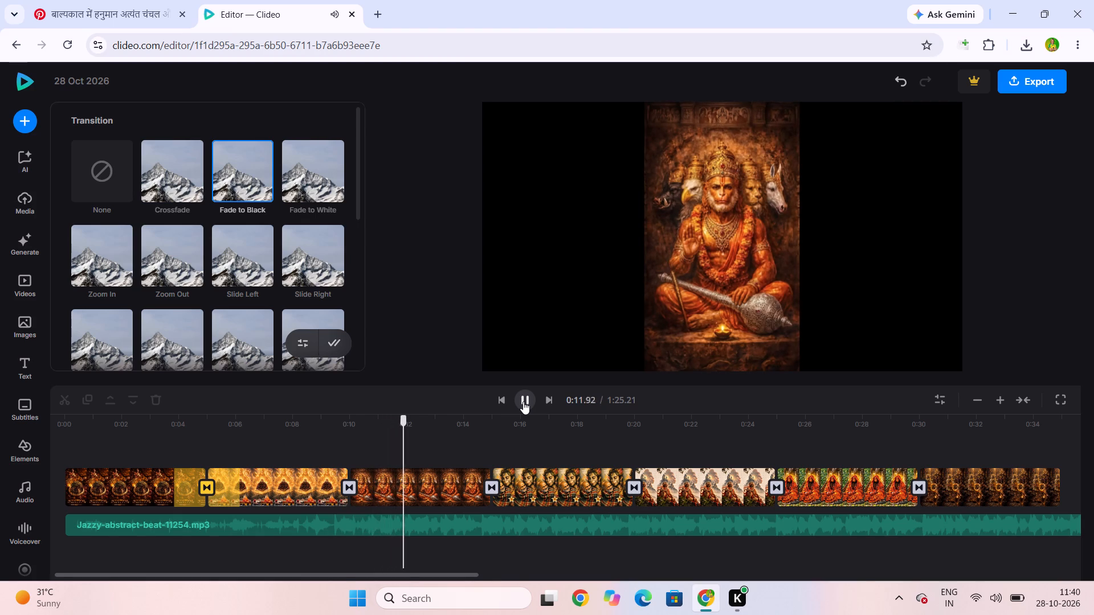
Delete the Jazzy Abstract Beat music track from the timeline.
click(120, 528)
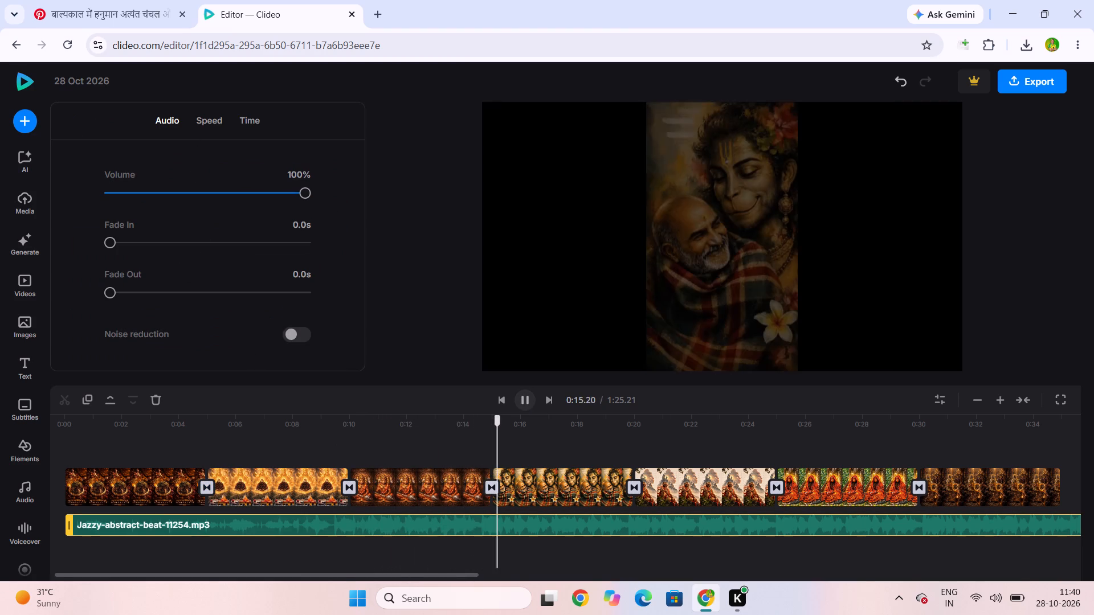
click(157, 397)
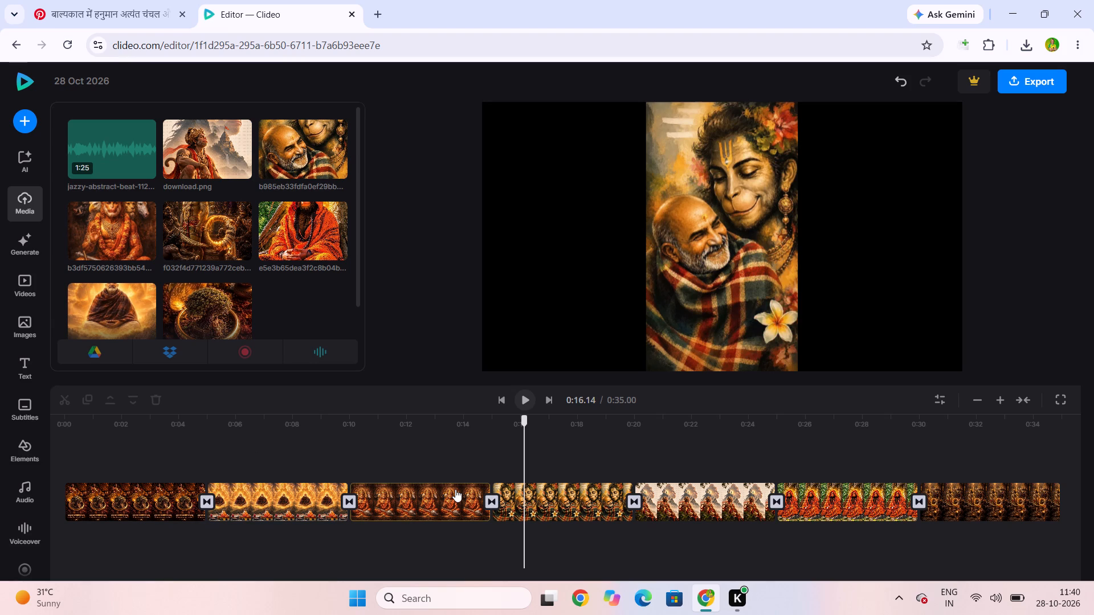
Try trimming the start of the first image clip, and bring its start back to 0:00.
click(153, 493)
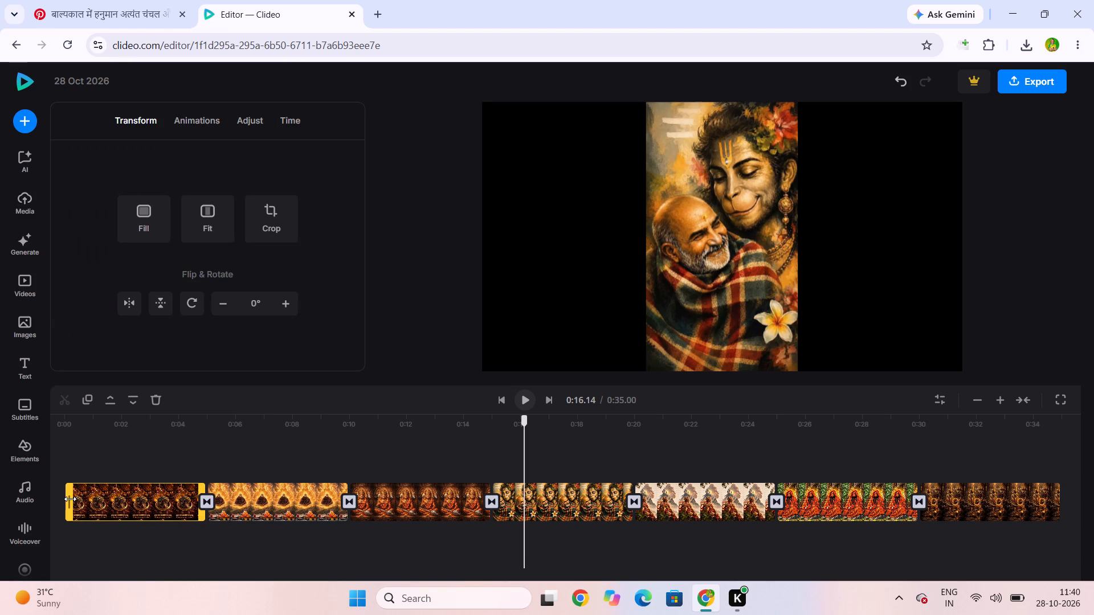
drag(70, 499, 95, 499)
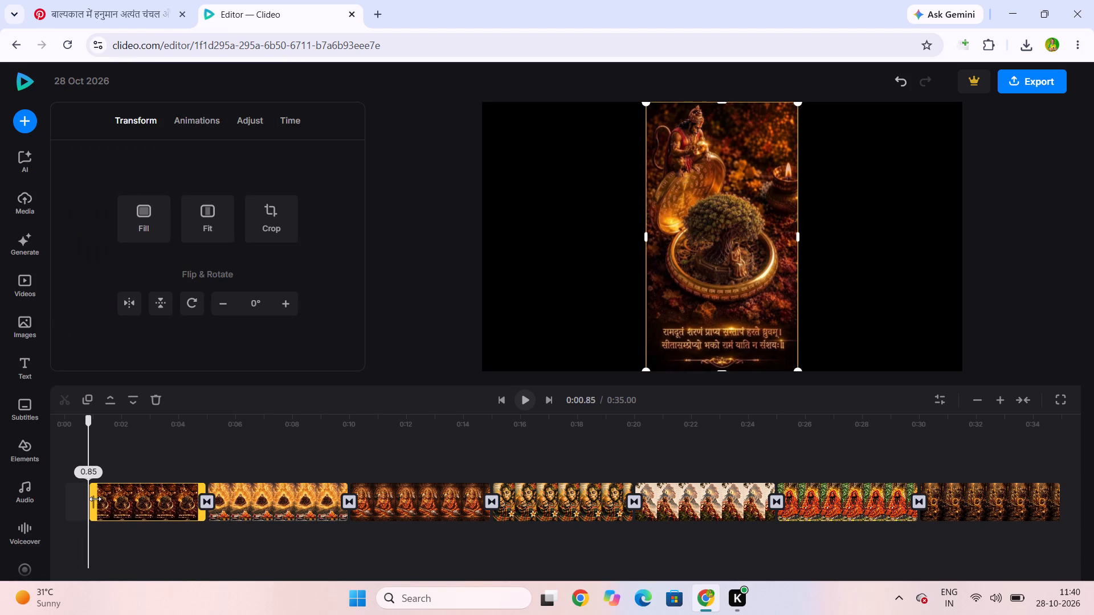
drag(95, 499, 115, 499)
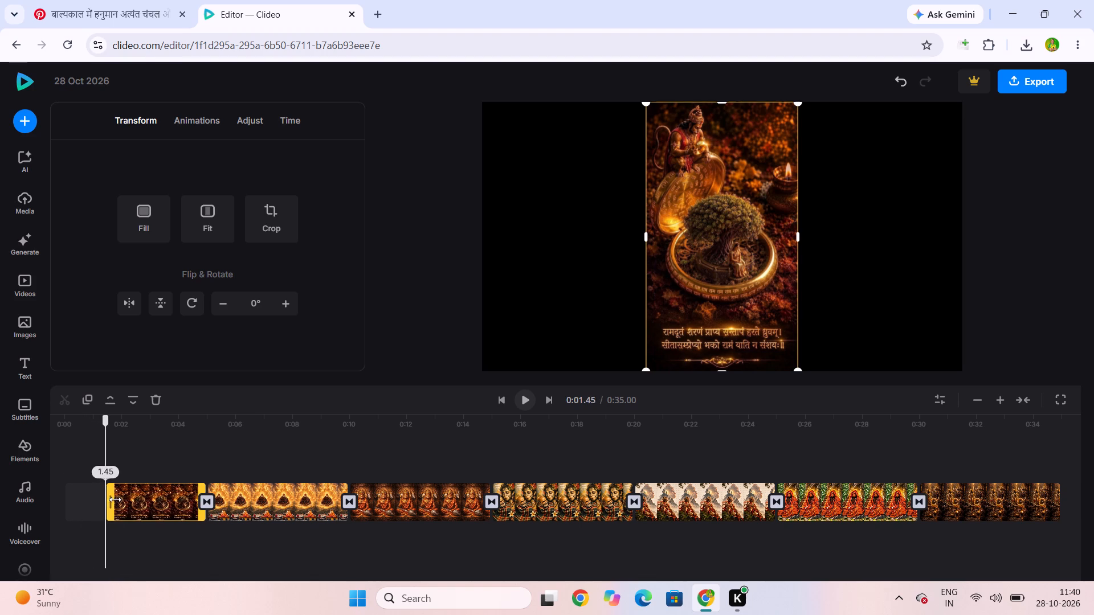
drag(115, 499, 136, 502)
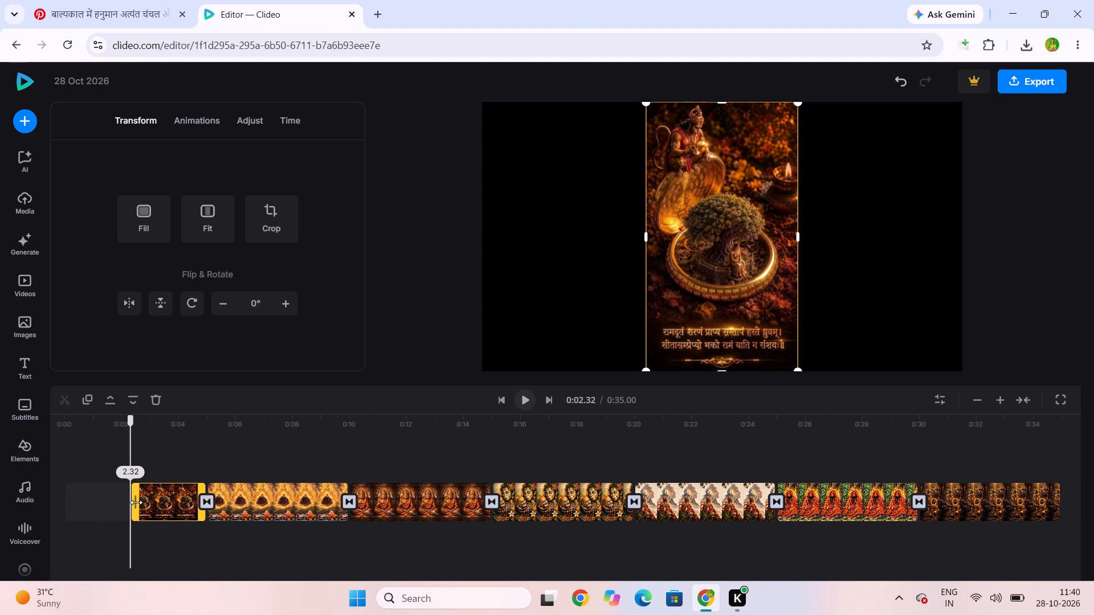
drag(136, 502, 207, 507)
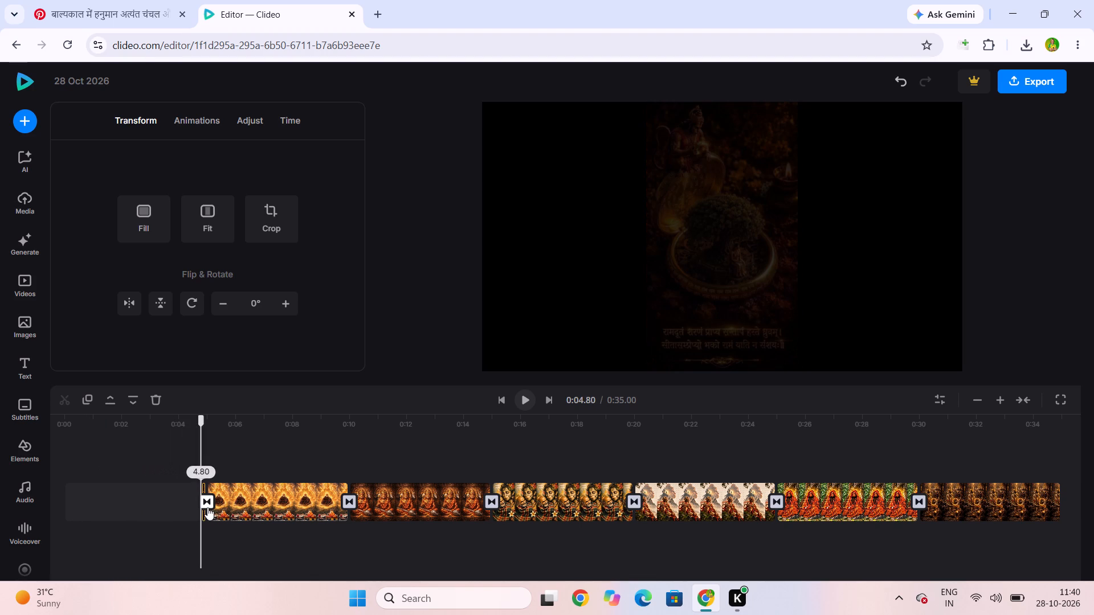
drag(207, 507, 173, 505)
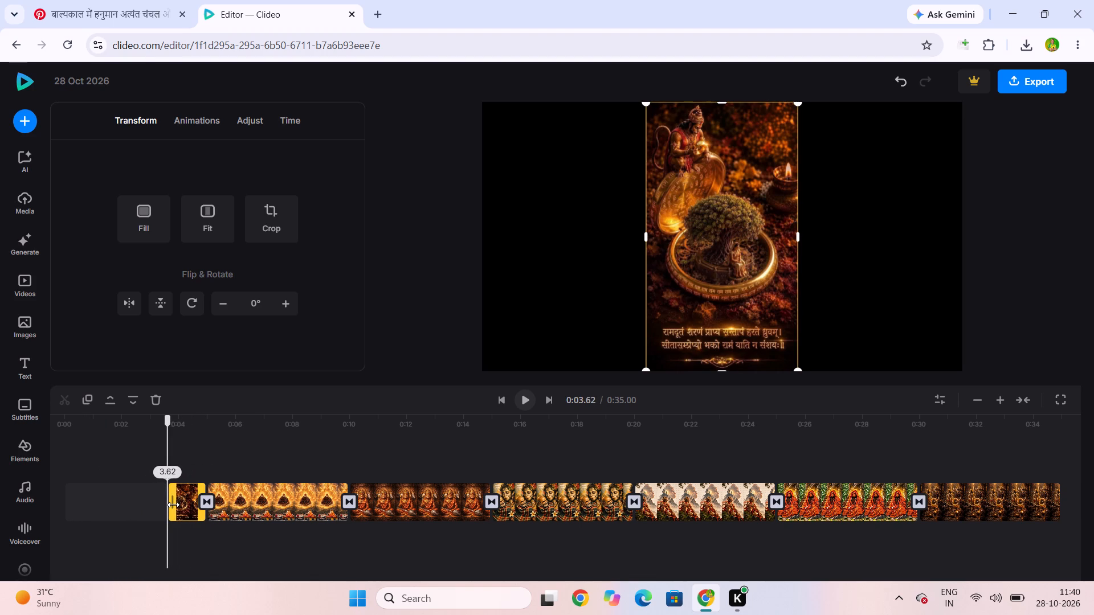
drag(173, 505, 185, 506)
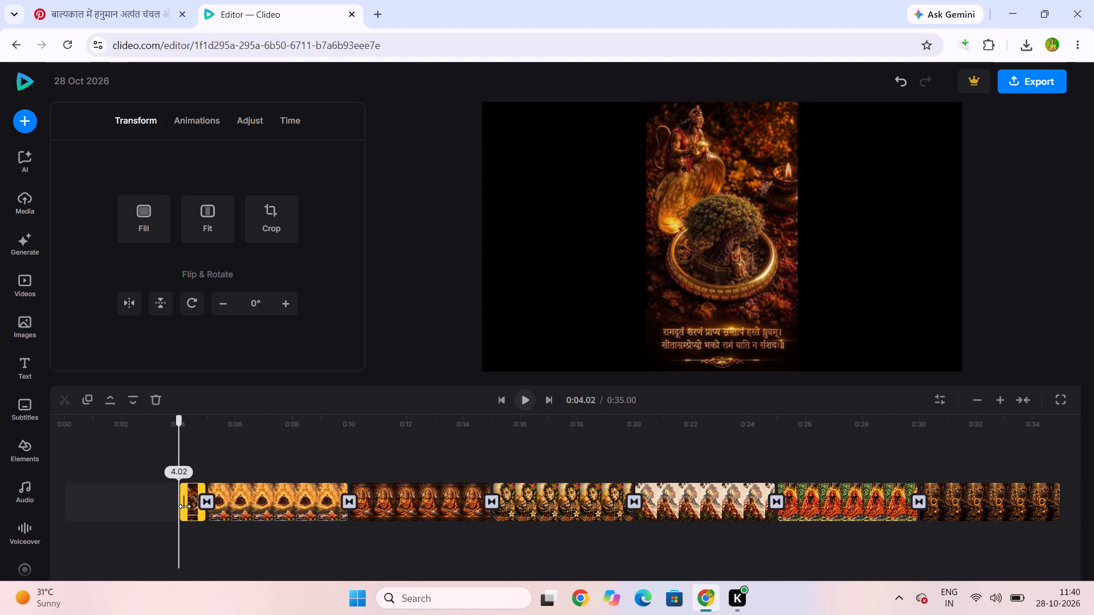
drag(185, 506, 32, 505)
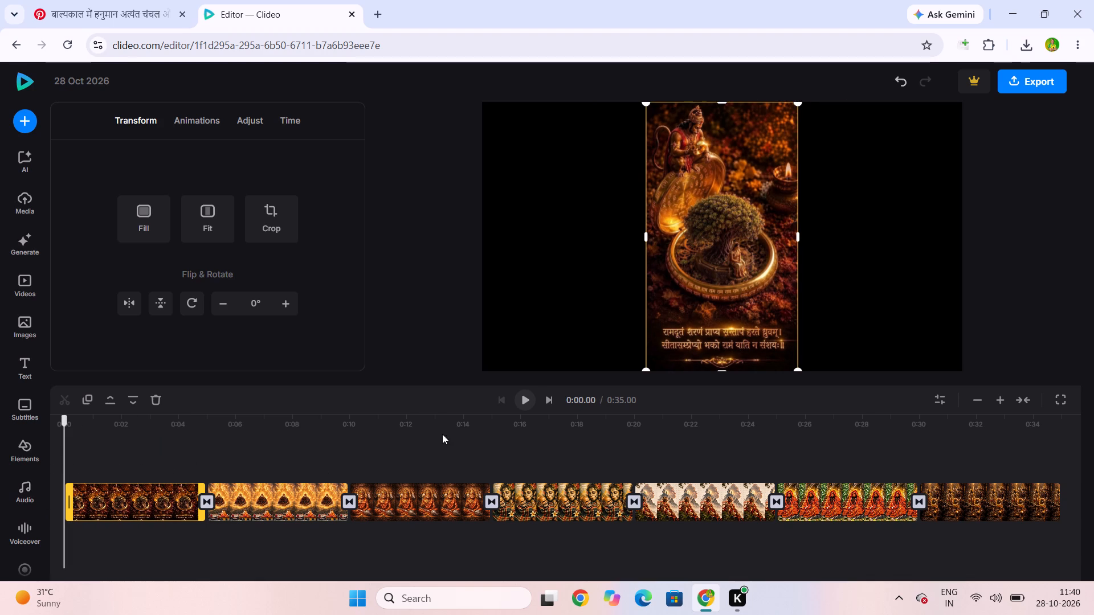
Shorten the seventh and sixth image clips by trimming their ends to about 0:32.58 and 0:27.63 respectively.
click(1030, 500)
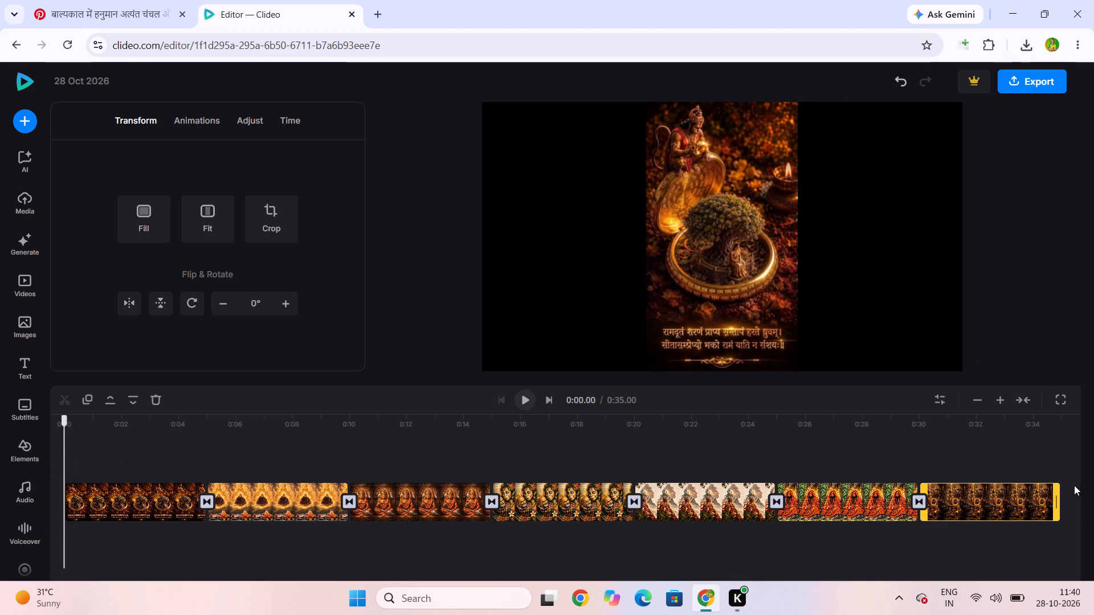
drag(1058, 503, 1040, 497)
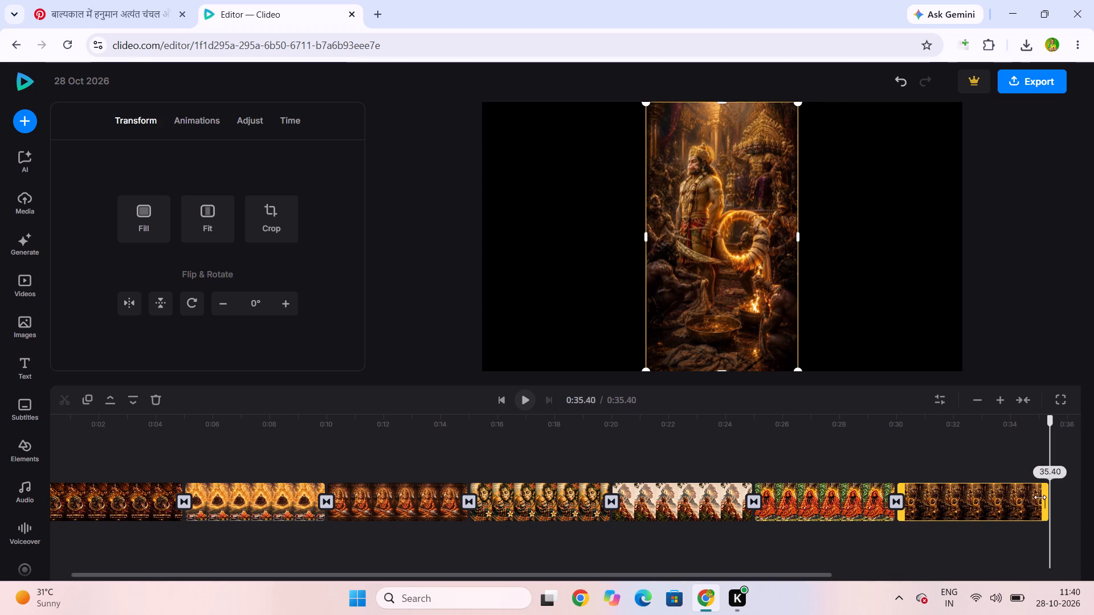
drag(1040, 497, 977, 512)
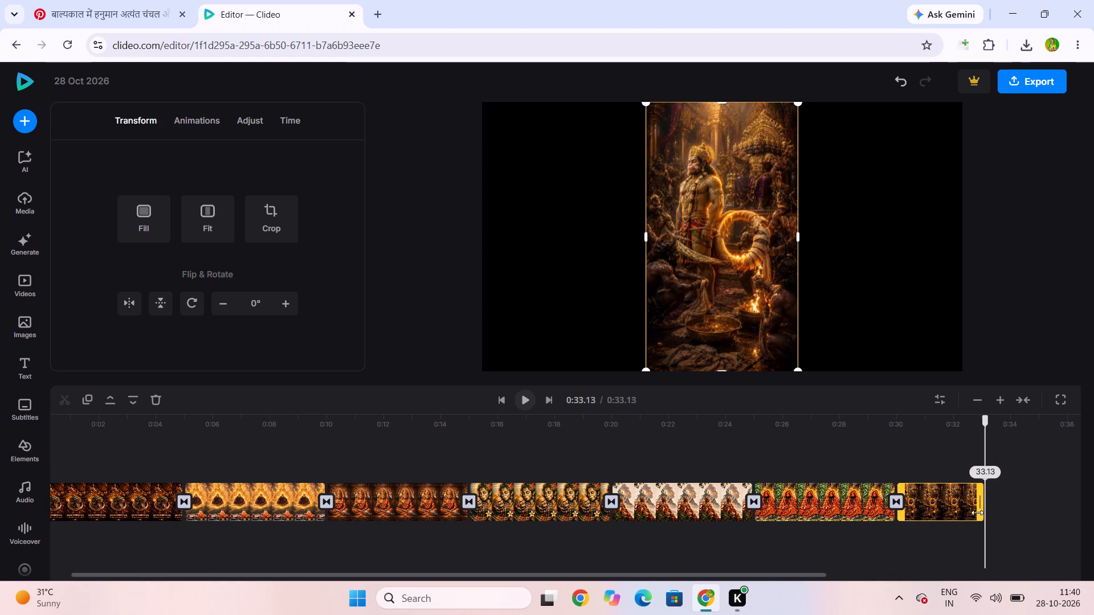
drag(977, 512, 966, 512)
click(864, 509)
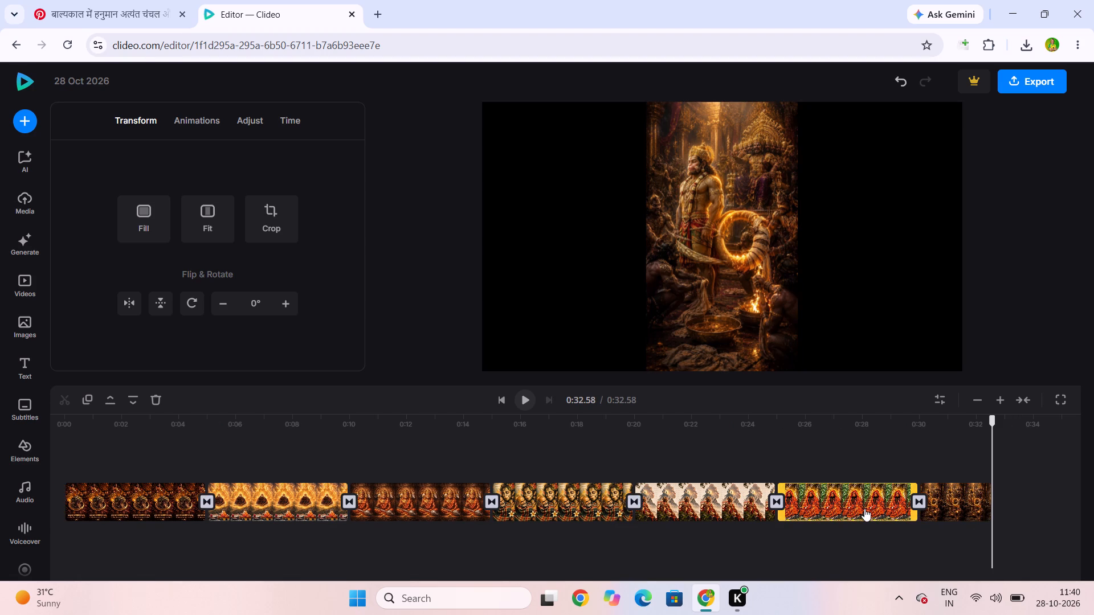
drag(912, 513, 844, 512)
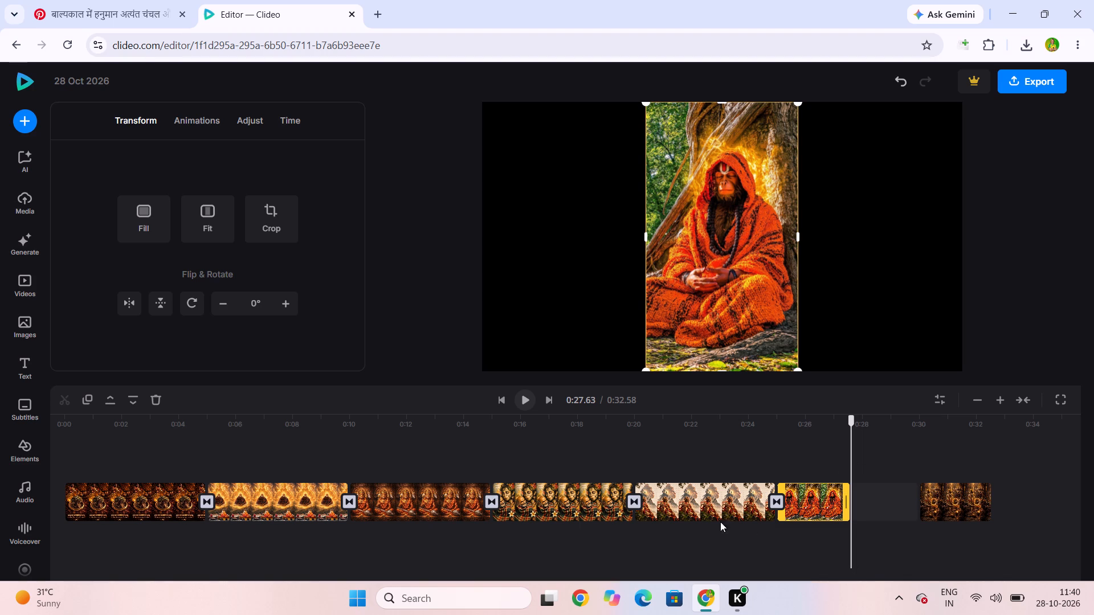
Shorten the fifth and fourth image clips by trimming their ends to about 0:22.67 and 0:17.67 respectively.
click(706, 501)
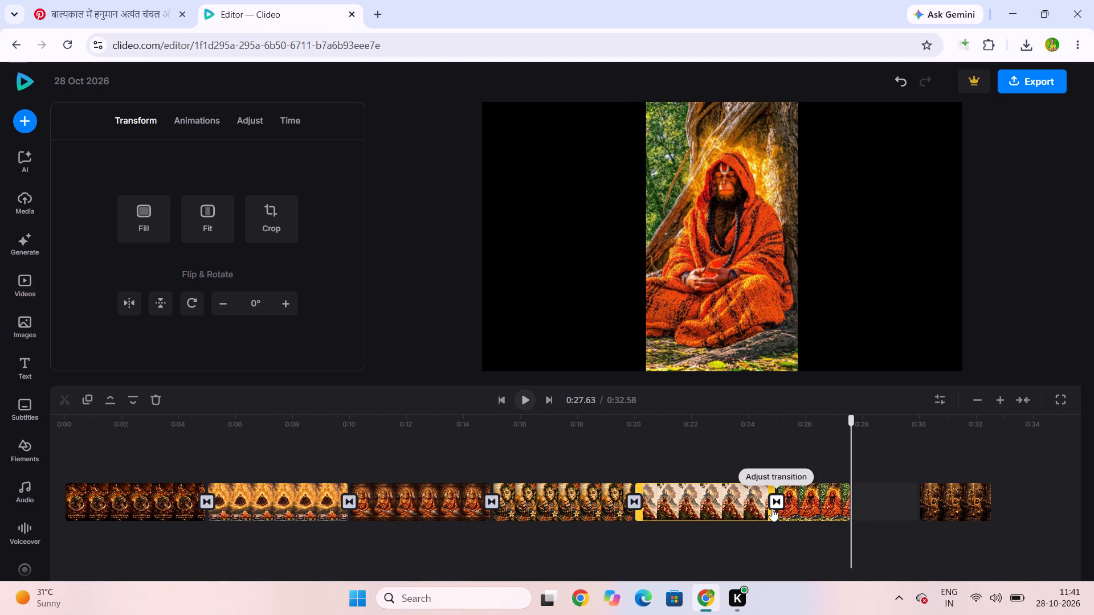
drag(773, 513, 723, 507)
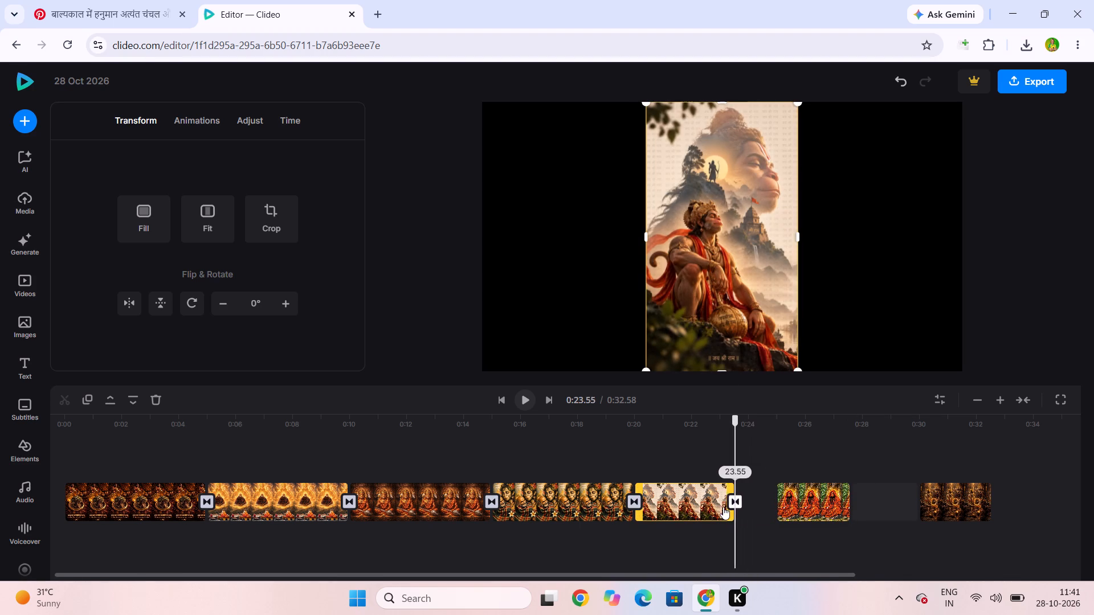
drag(723, 507, 707, 508)
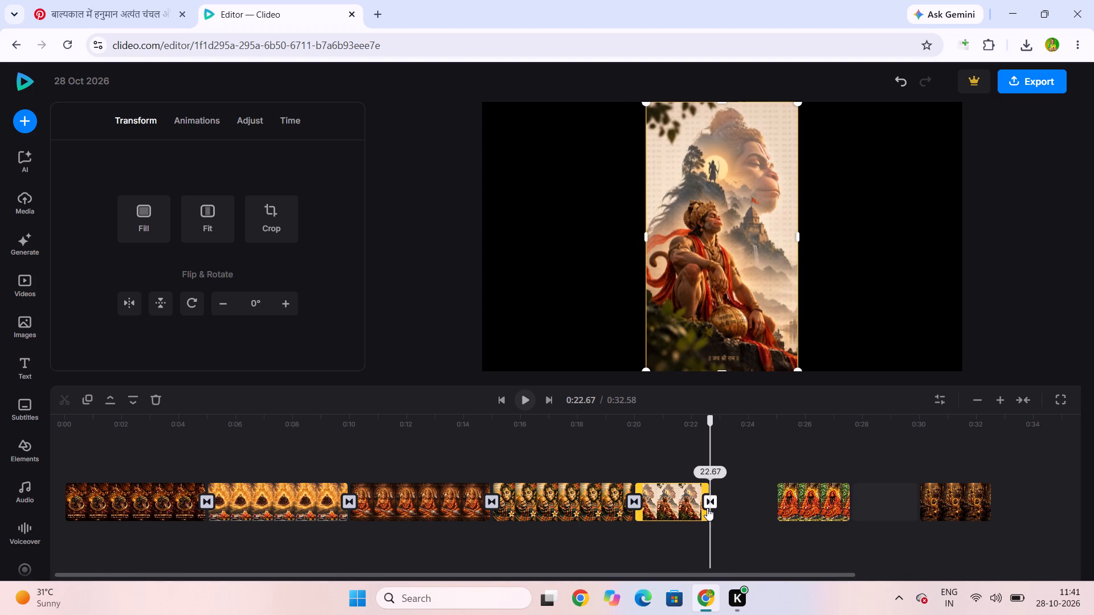
drag(707, 508, 707, 508)
click(561, 495)
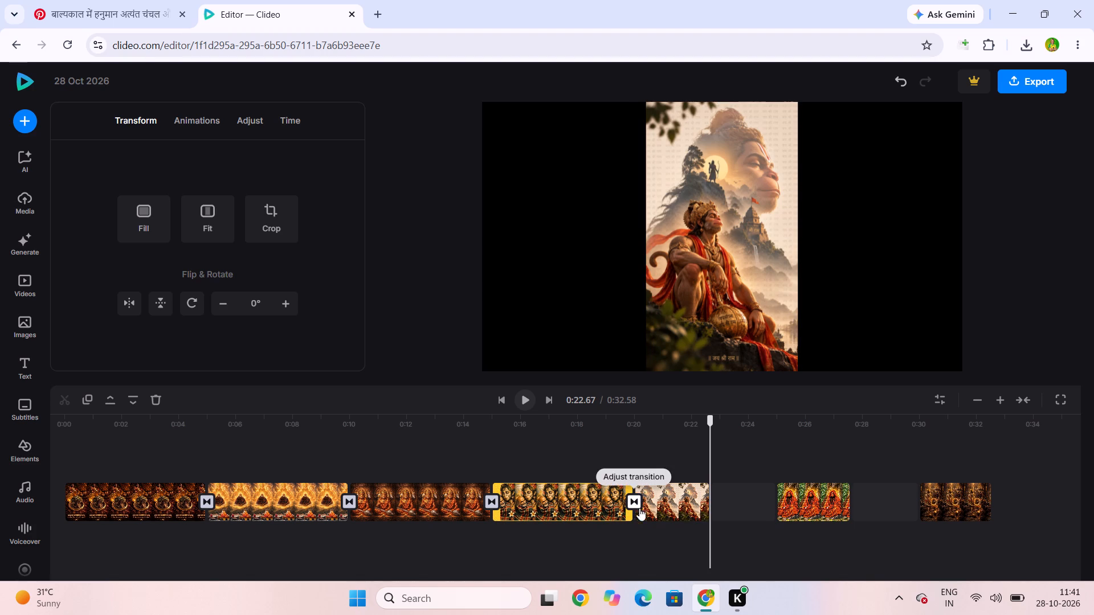
drag(627, 514, 579, 512)
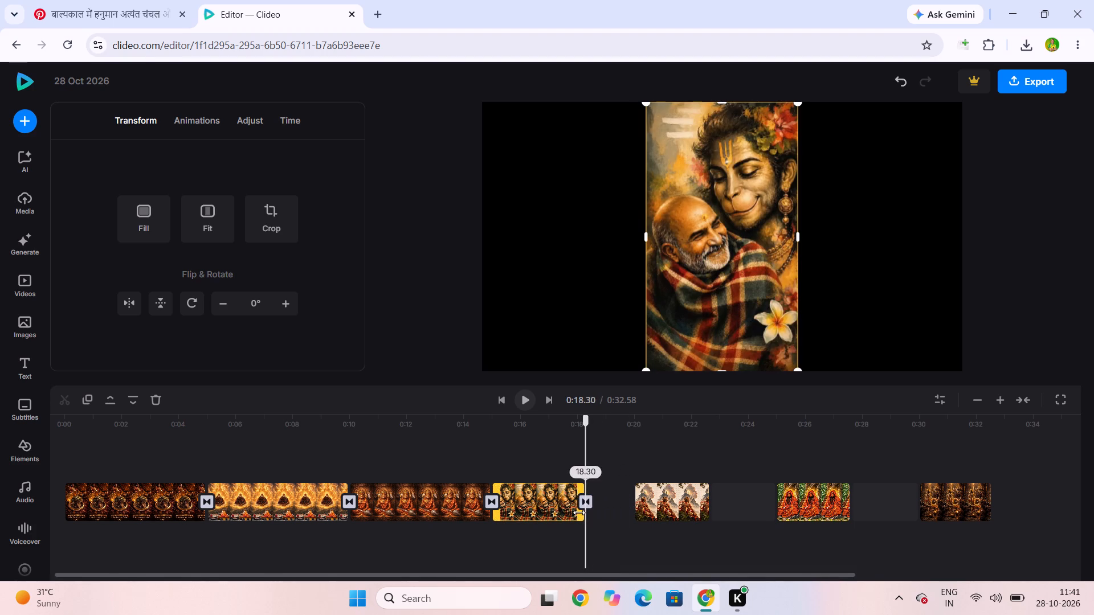
drag(579, 512, 561, 515)
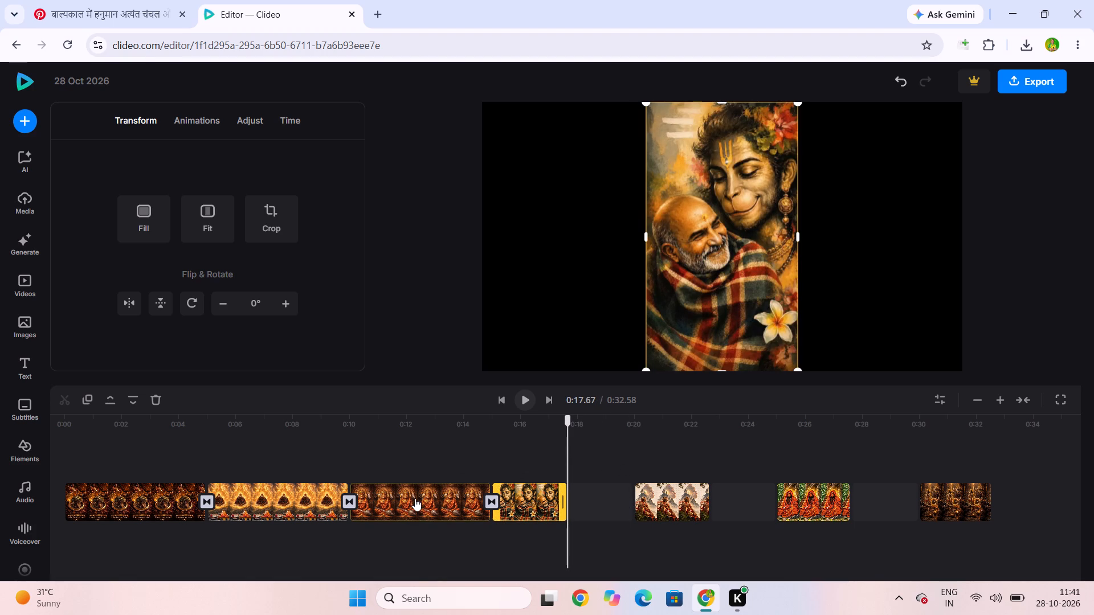
Trim the ends of the third, second and first image clips to about 0:12.82, 0:07.55 and 0:02.59 respectively.
click(415, 498)
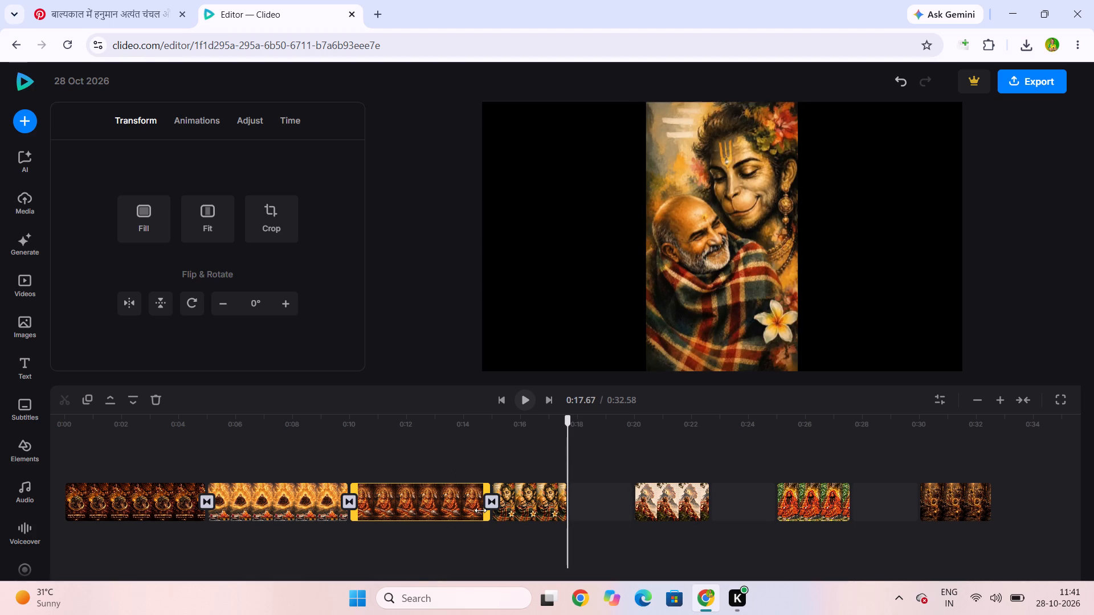
drag(480, 510, 425, 508)
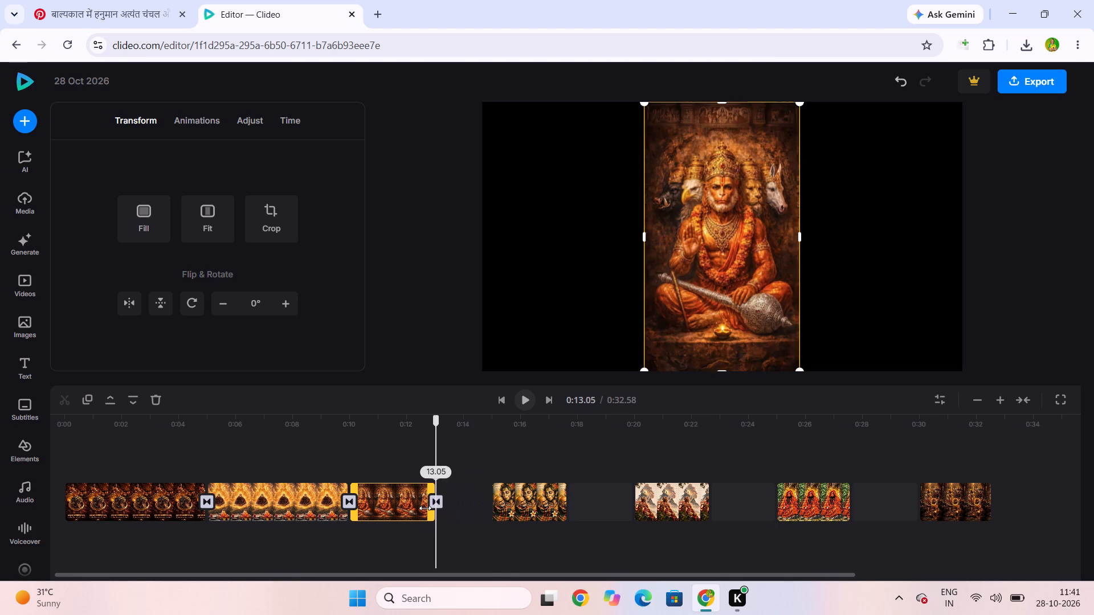
drag(425, 508, 418, 506)
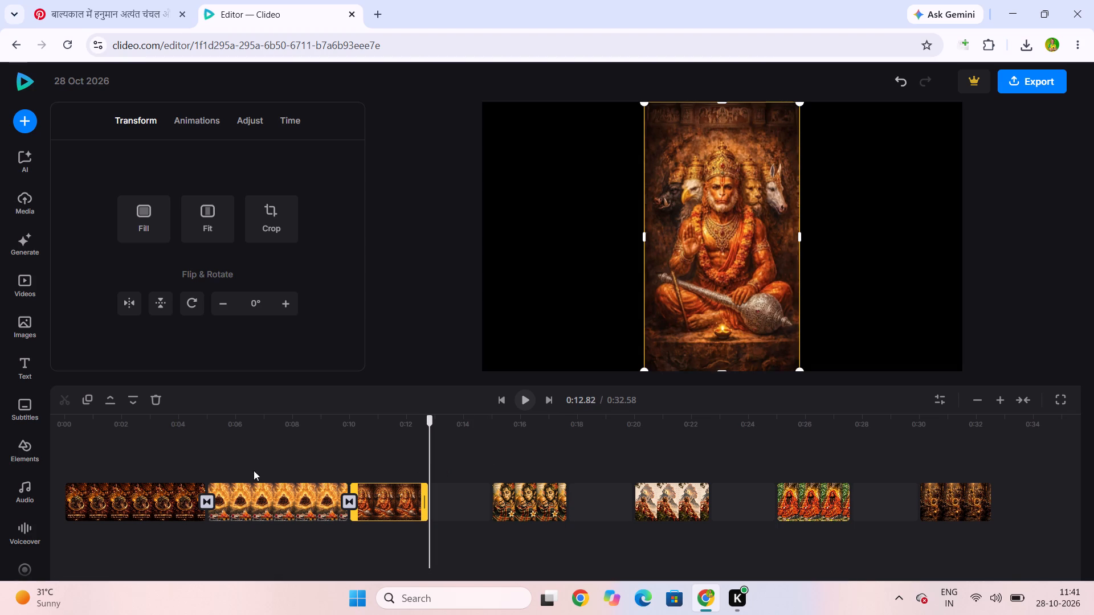
click(283, 495)
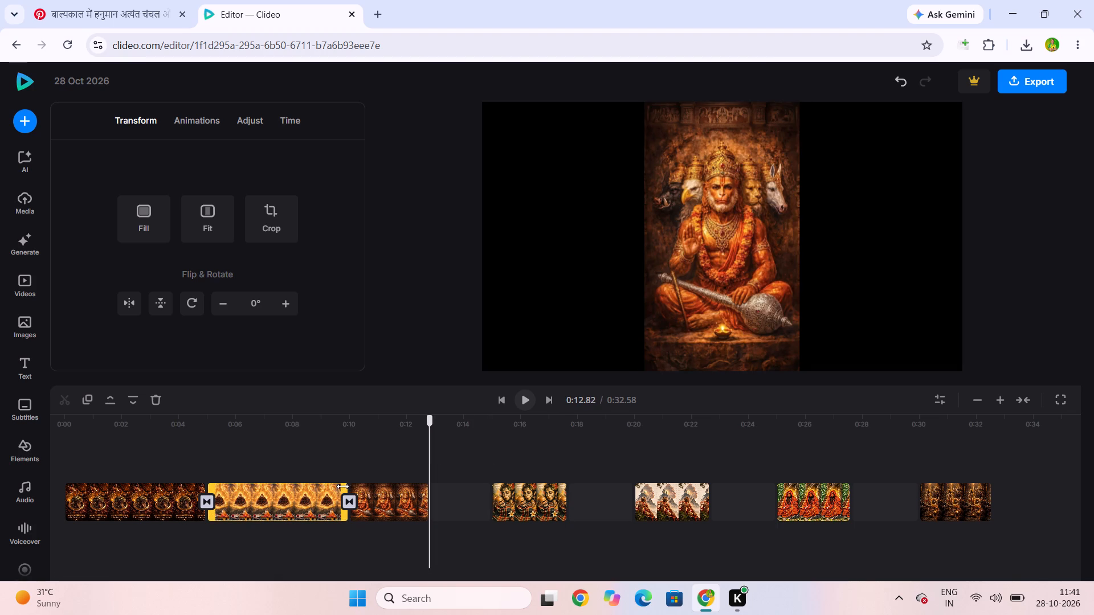
drag(342, 486, 272, 486)
click(146, 494)
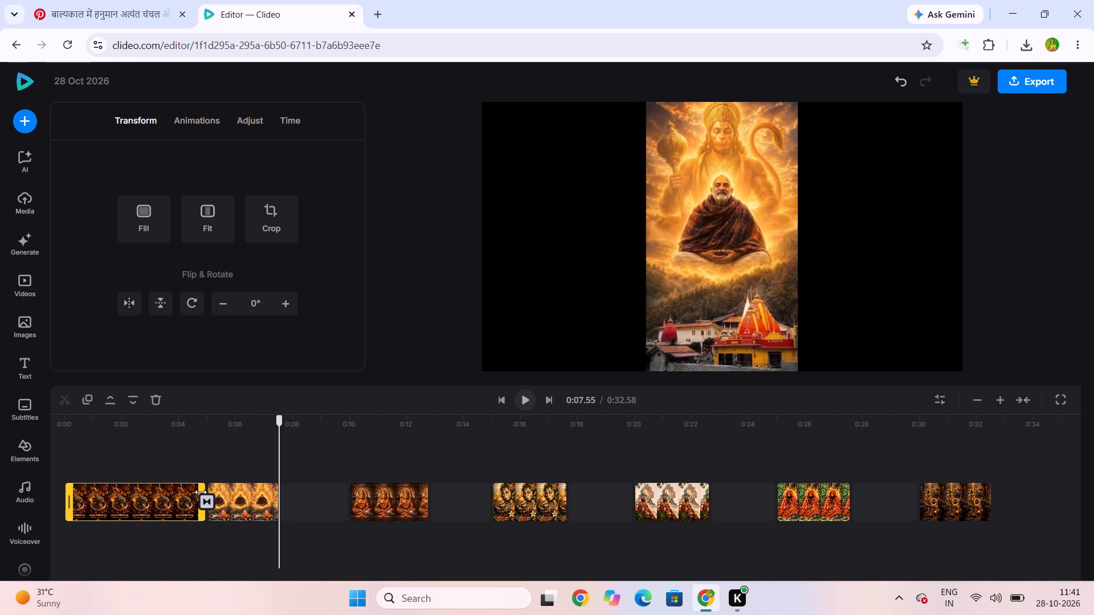
drag(203, 487, 134, 489)
Delete all six empty gaps between the trimmed image clips so the clips follow each other directly.
click(167, 502)
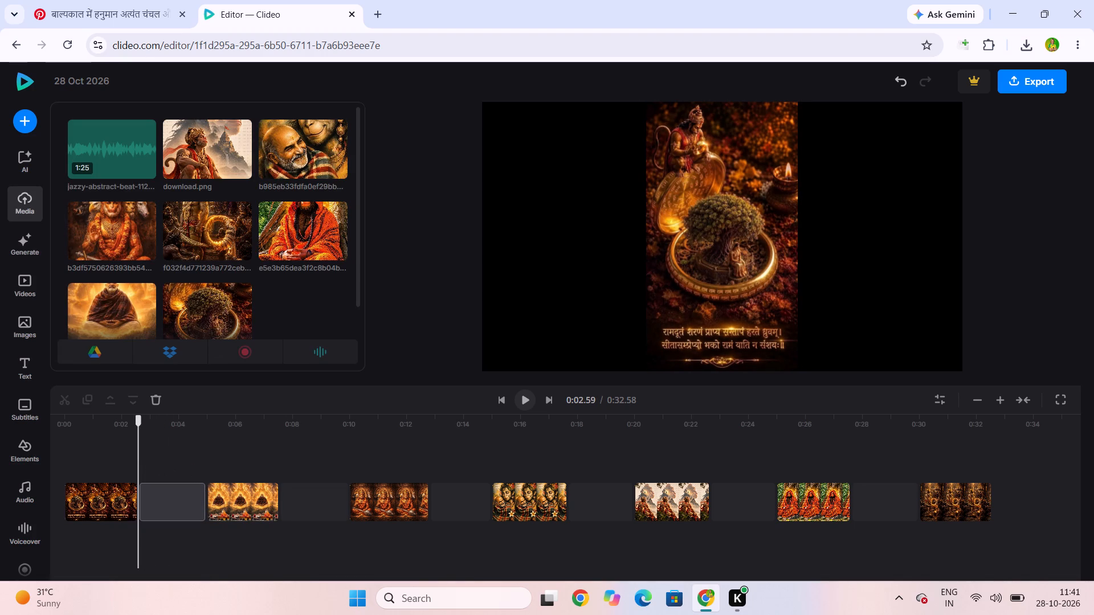
click(154, 400)
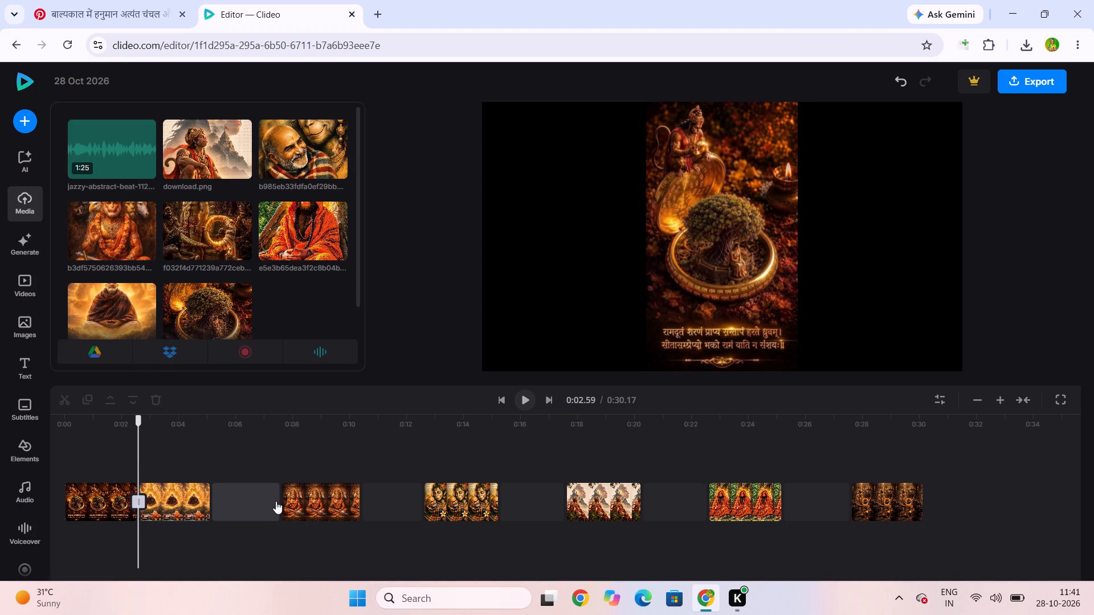
click(276, 501)
click(149, 401)
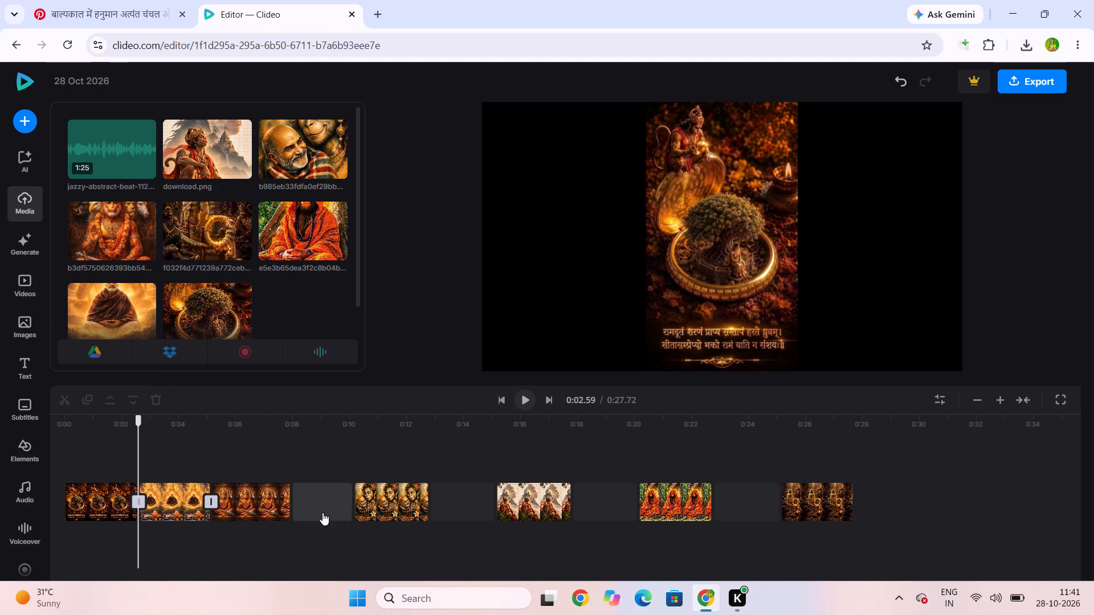
click(342, 506)
click(152, 391)
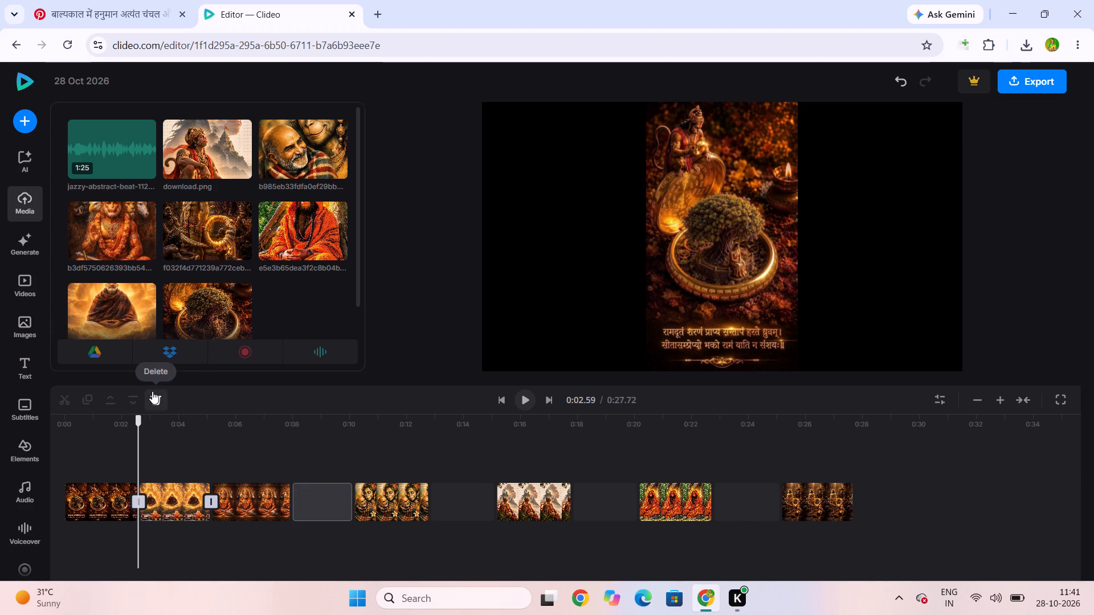
click(397, 497)
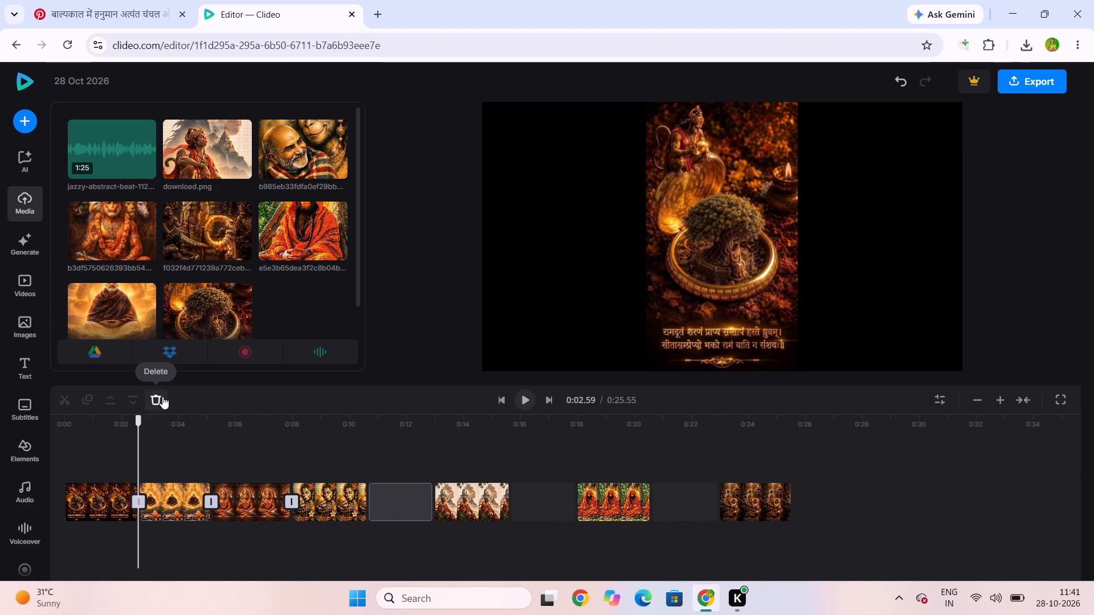
click(162, 396)
click(461, 490)
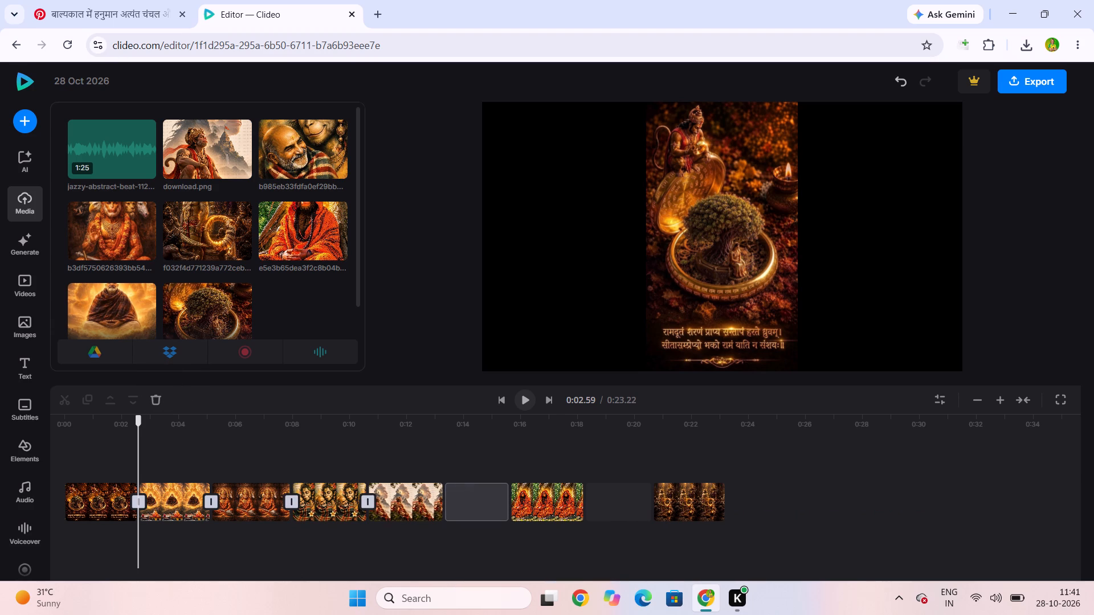
click(158, 394)
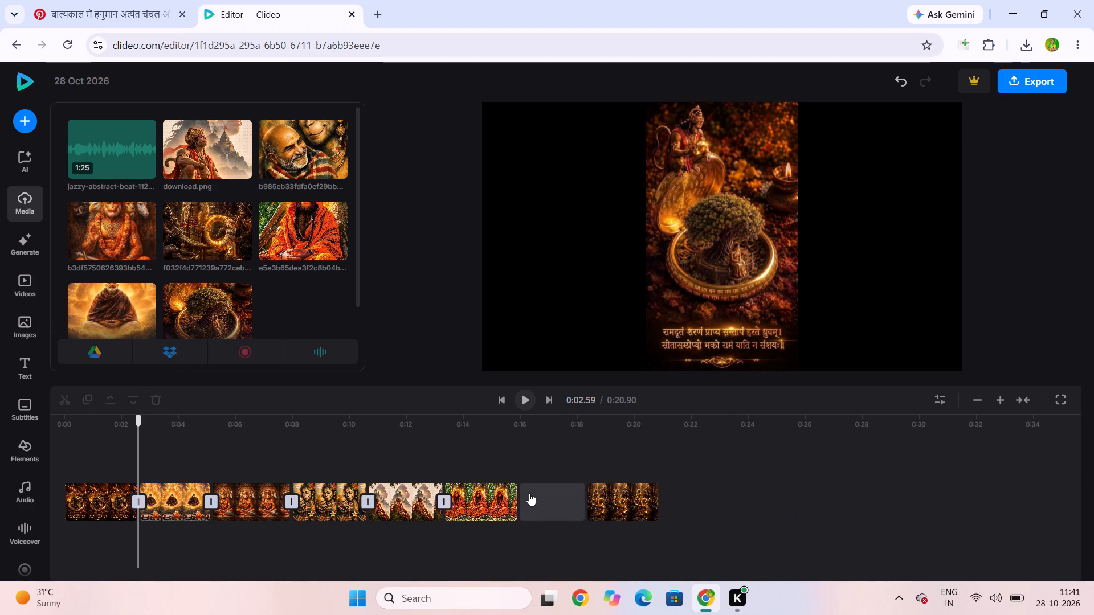
click(529, 493)
click(159, 397)
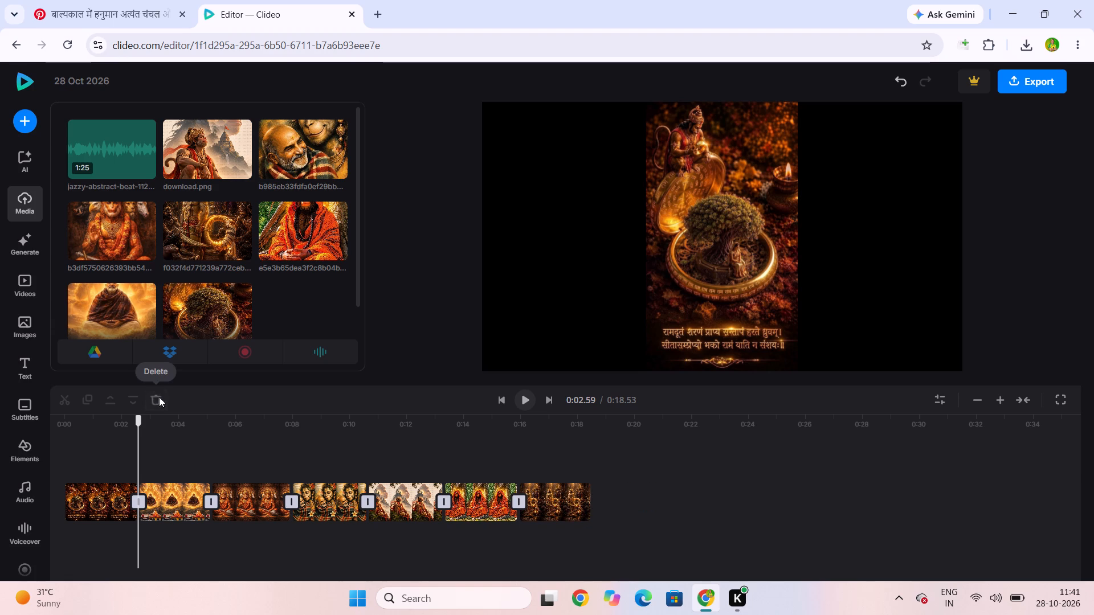
Add a Zoom Out transition of 2.5 s between the first two clips and apply it to all joins.
click(138, 501)
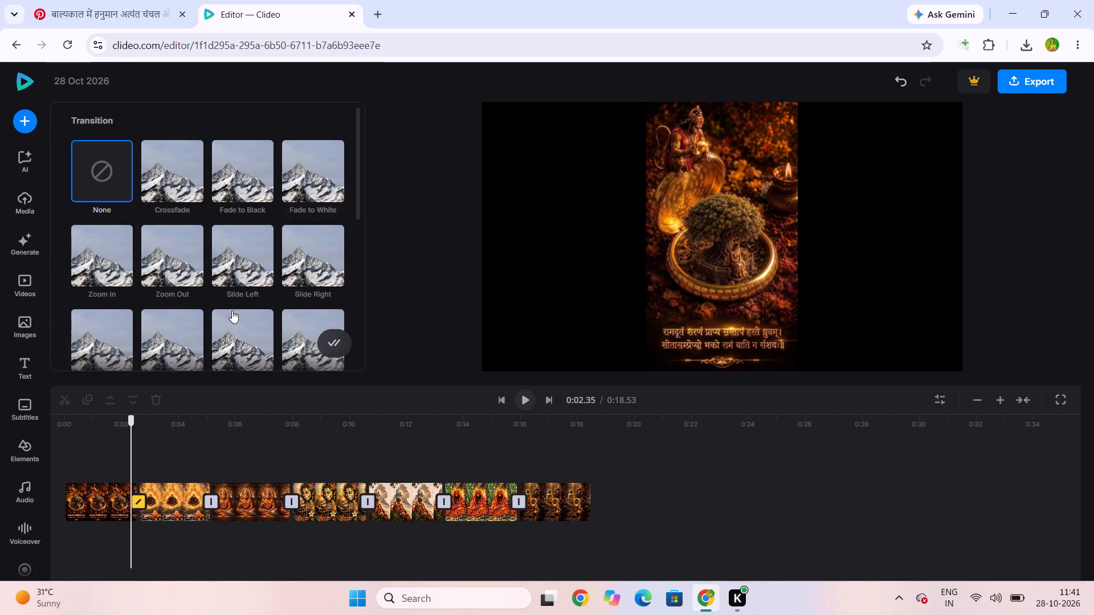
click(168, 268)
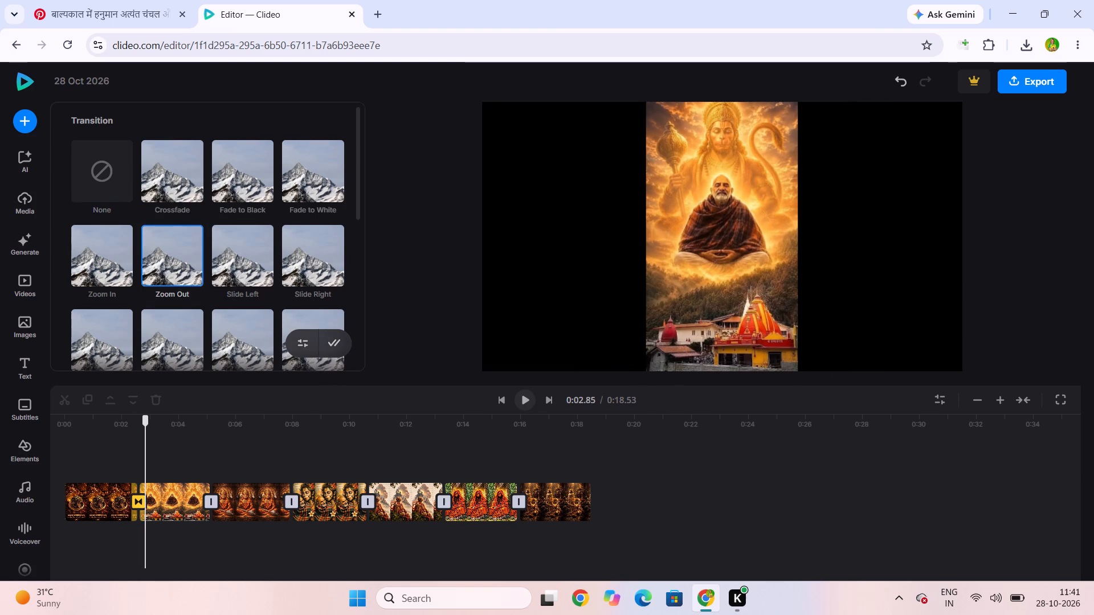
click(299, 345)
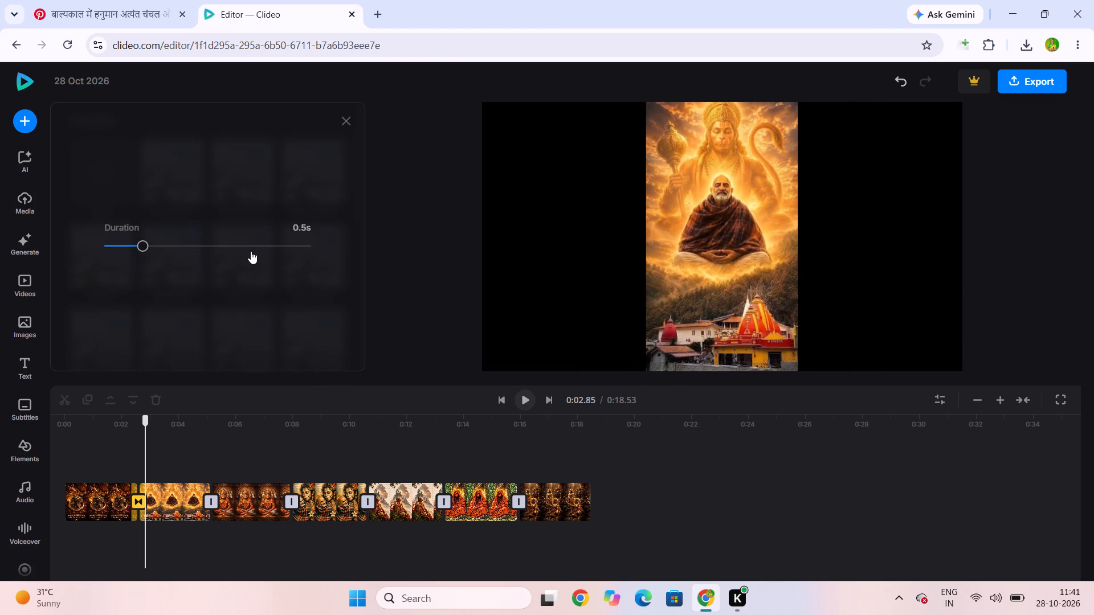
click(235, 244)
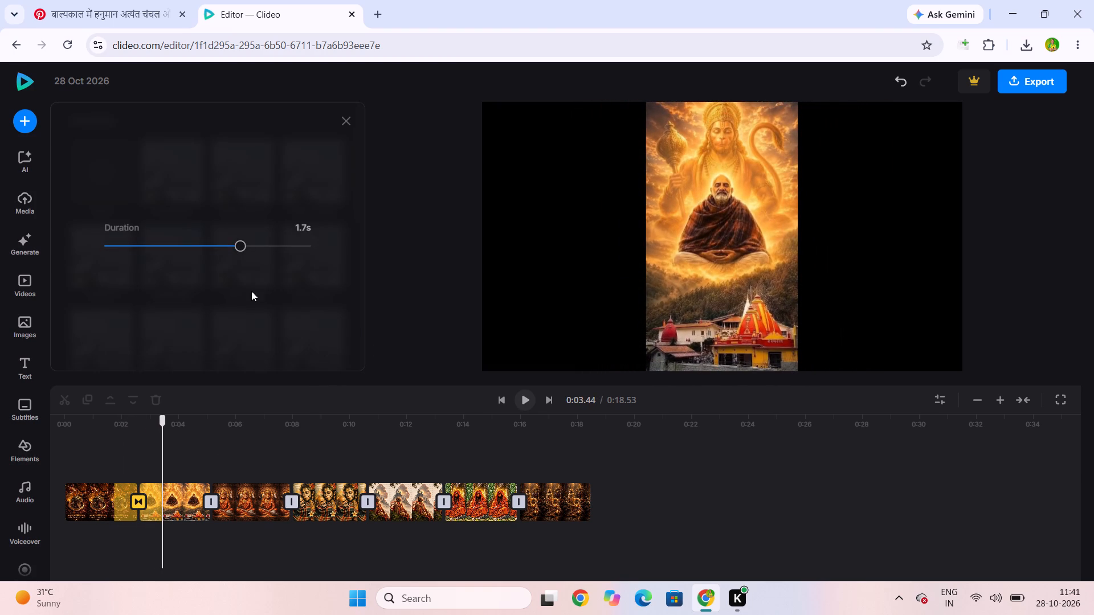
click(277, 246)
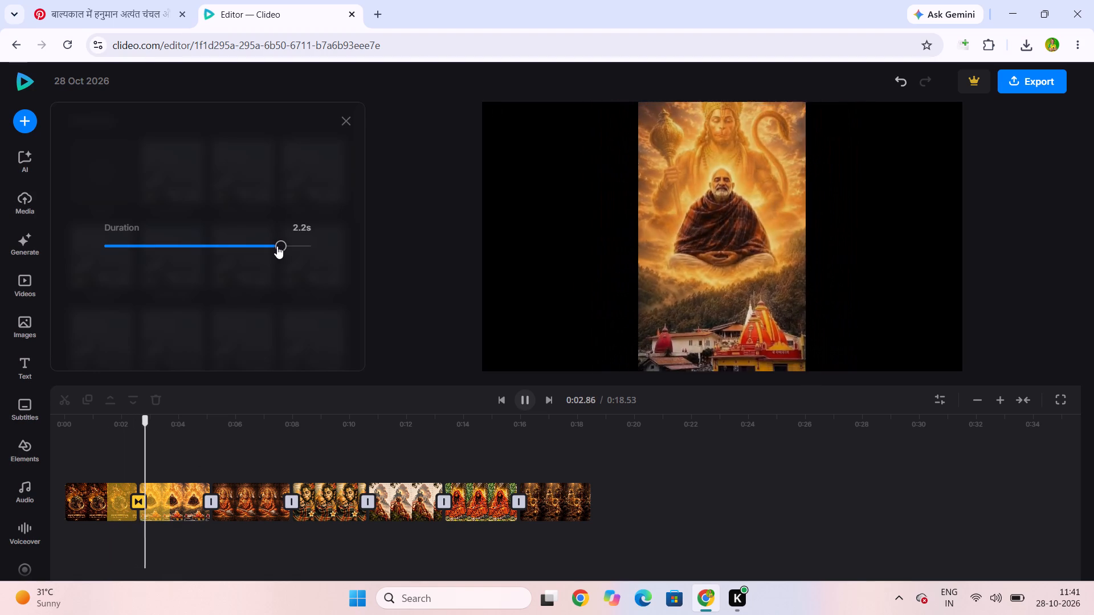
click(277, 246)
drag(277, 246, 328, 250)
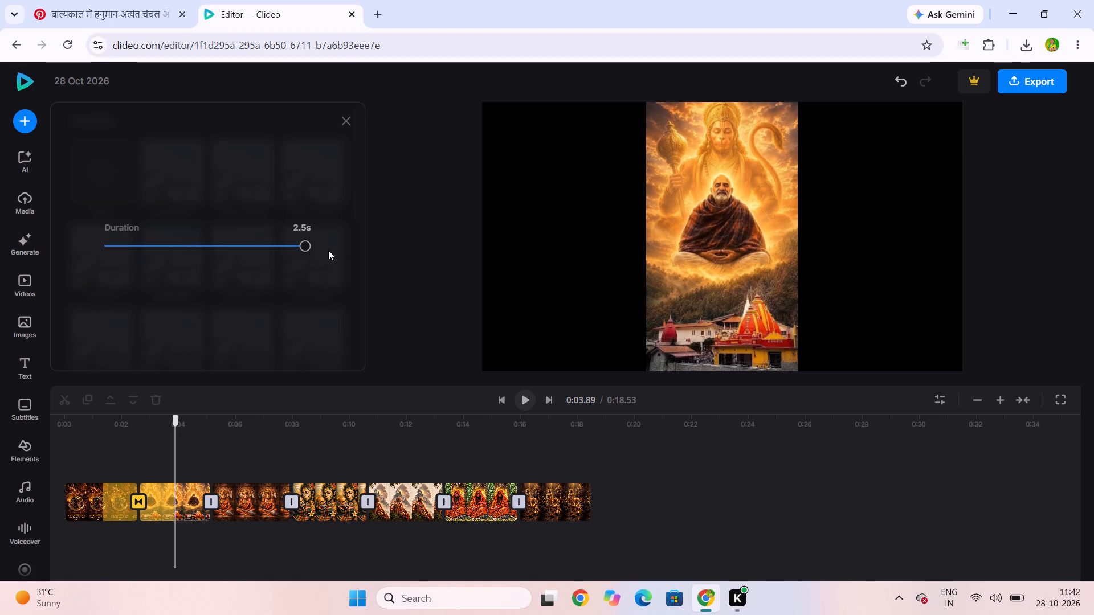
click(344, 122)
click(331, 340)
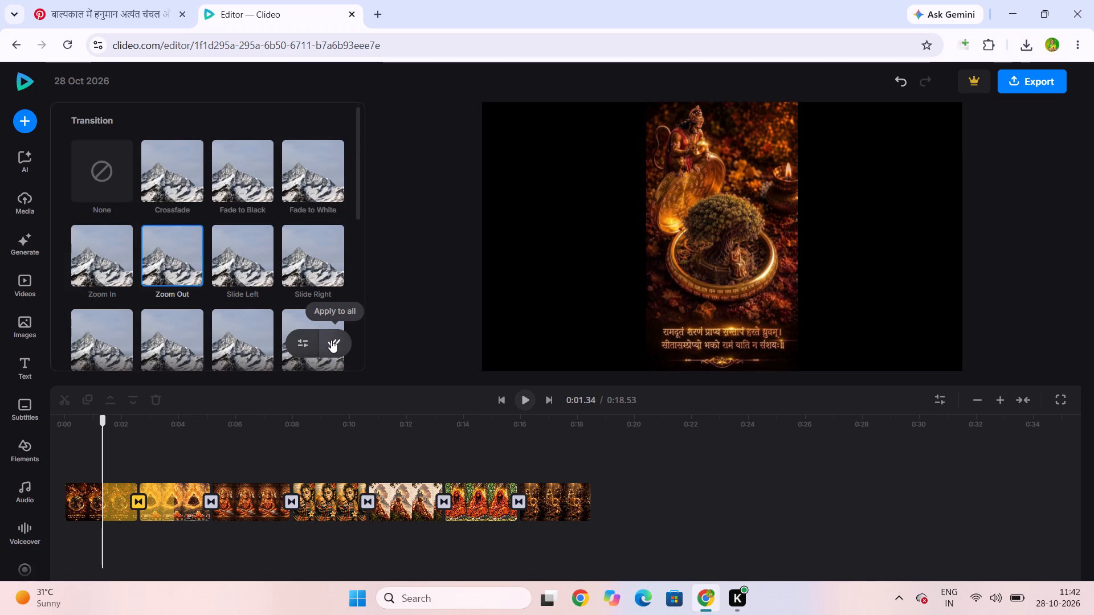
click(331, 340)
Play the video through to its end to review the shortened clips and Zoom Out transitions.
click(518, 396)
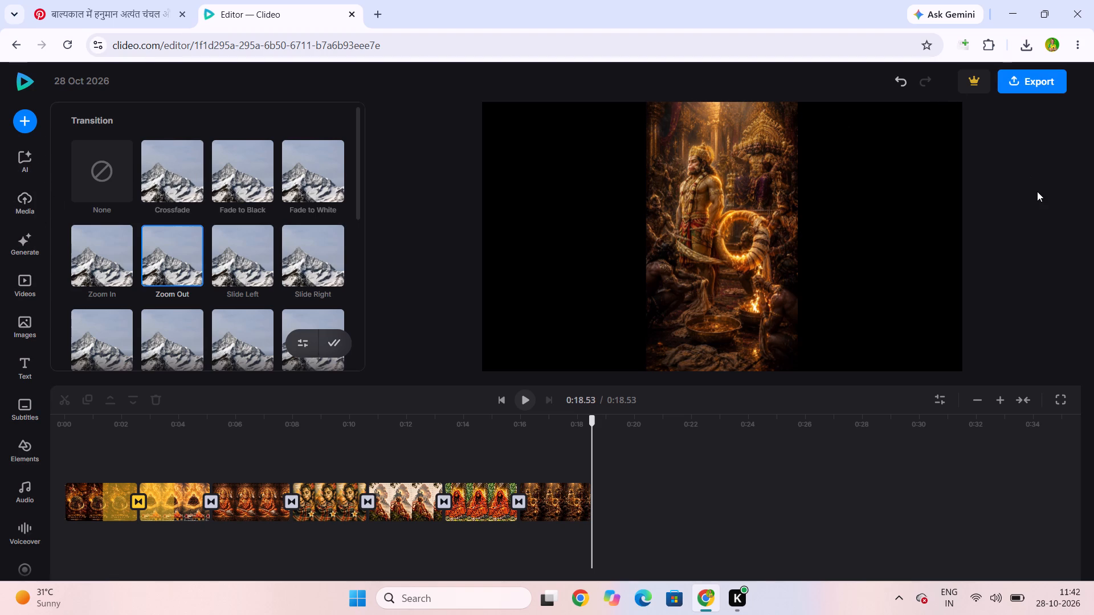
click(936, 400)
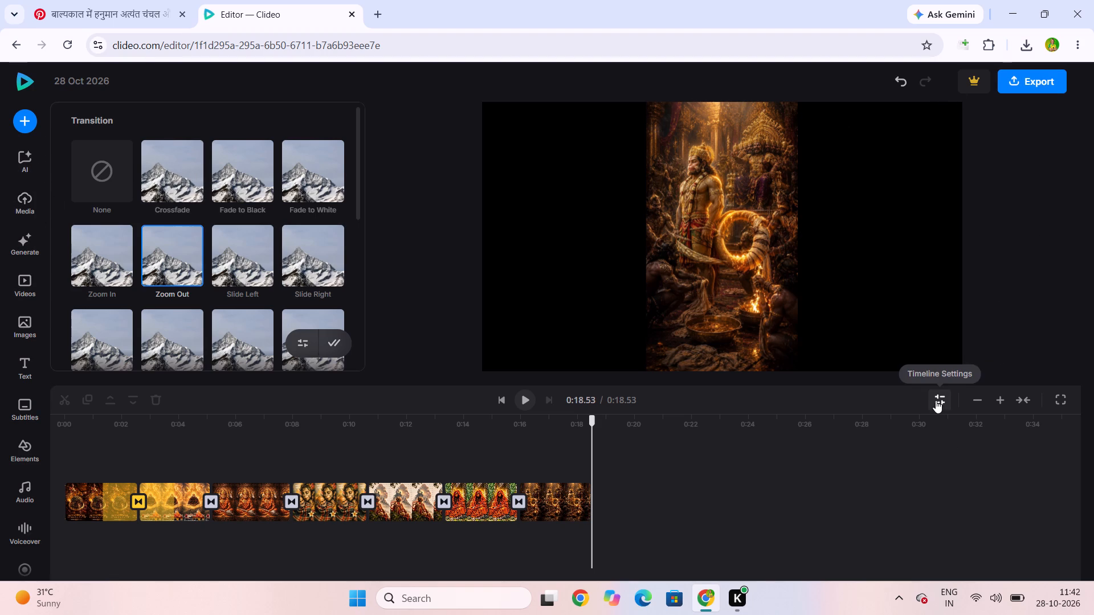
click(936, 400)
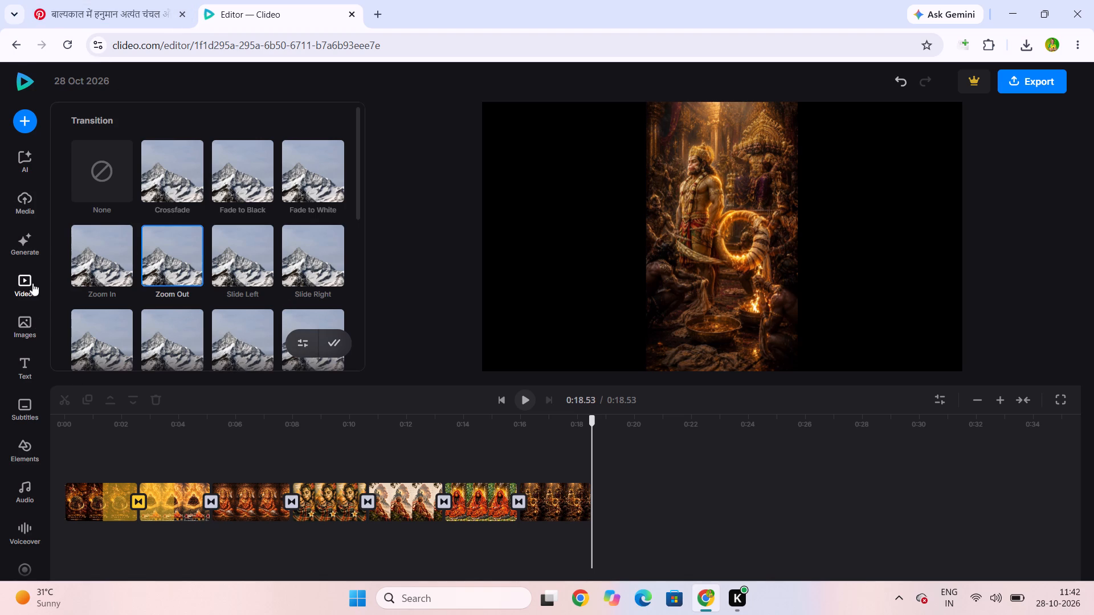
Export the finished image video in 720p standard HD quality.
click(1009, 79)
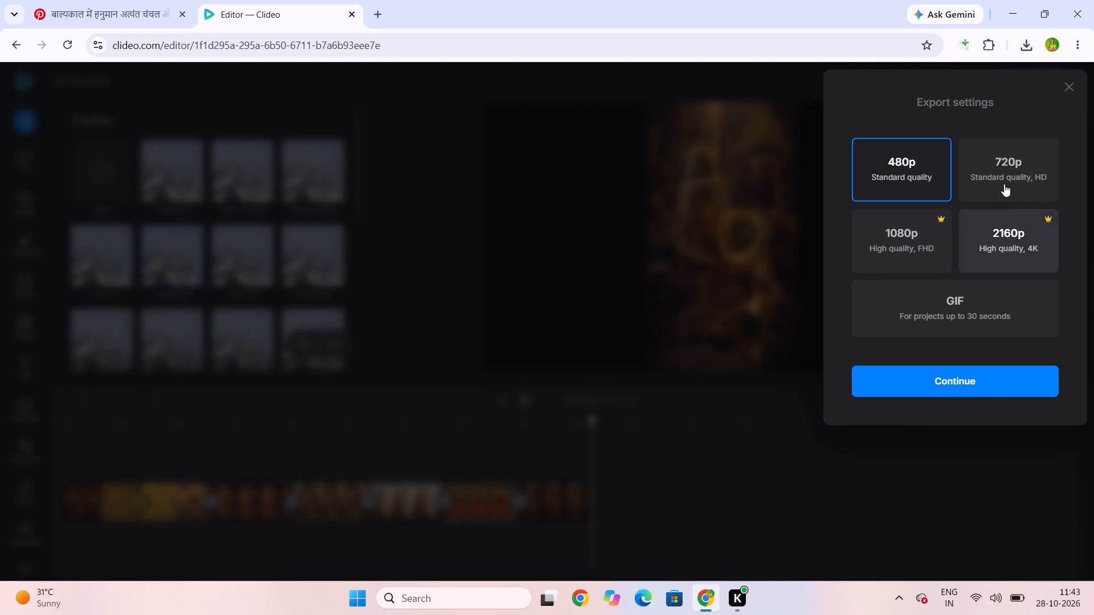
click(1000, 179)
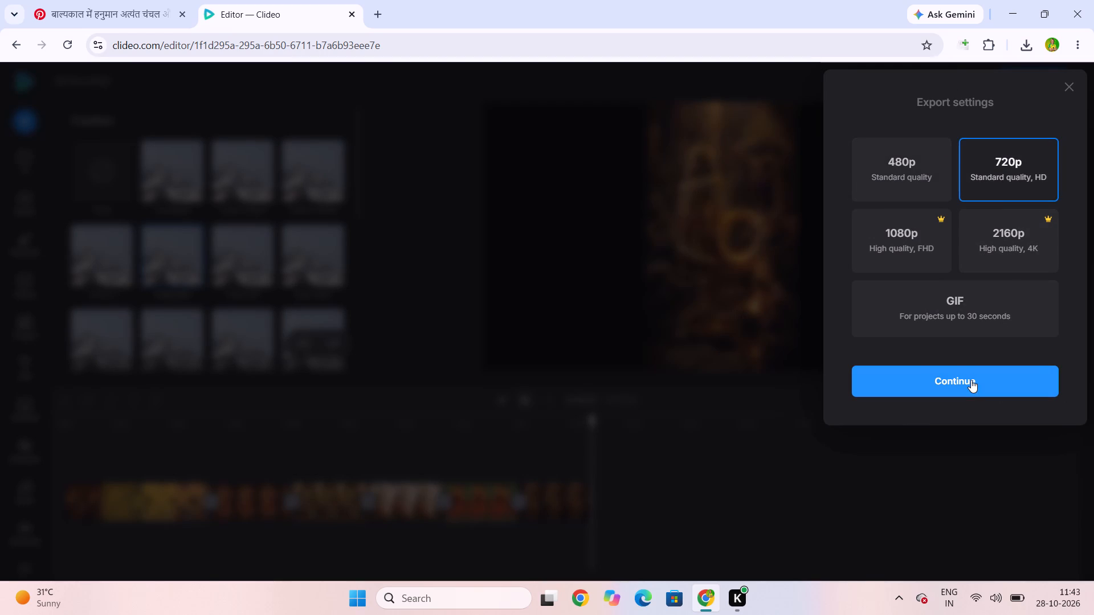
click(971, 380)
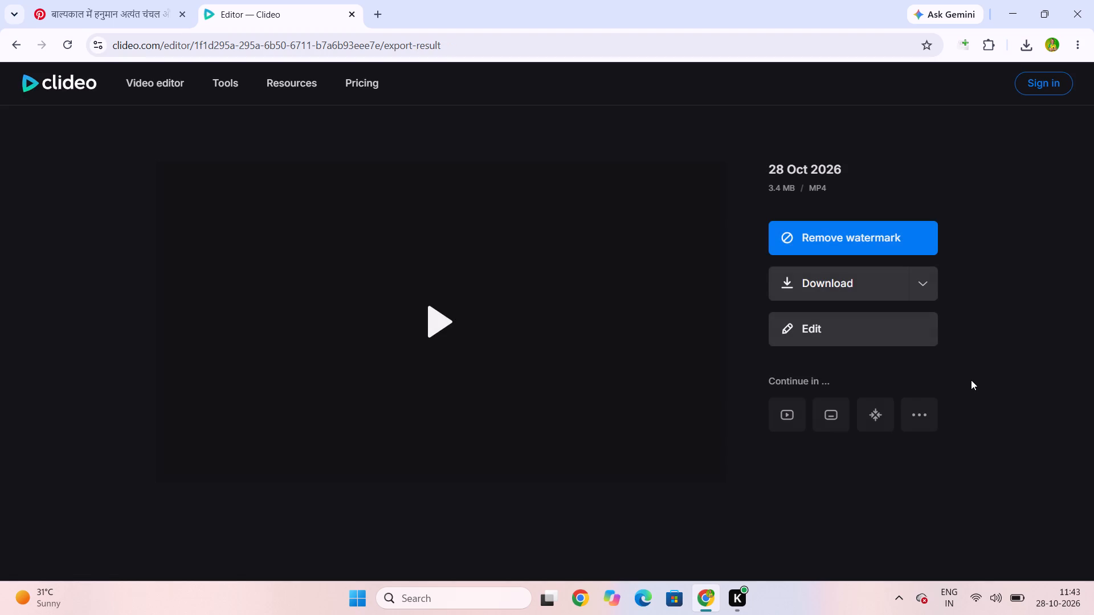
Play the exported video to review the image clips and transitions.
click(436, 314)
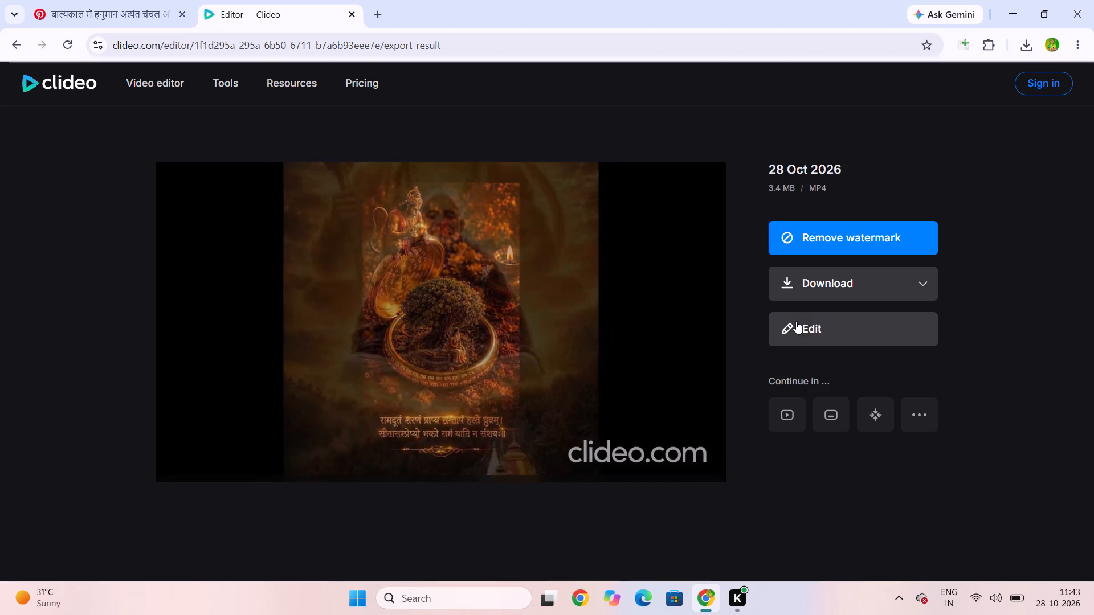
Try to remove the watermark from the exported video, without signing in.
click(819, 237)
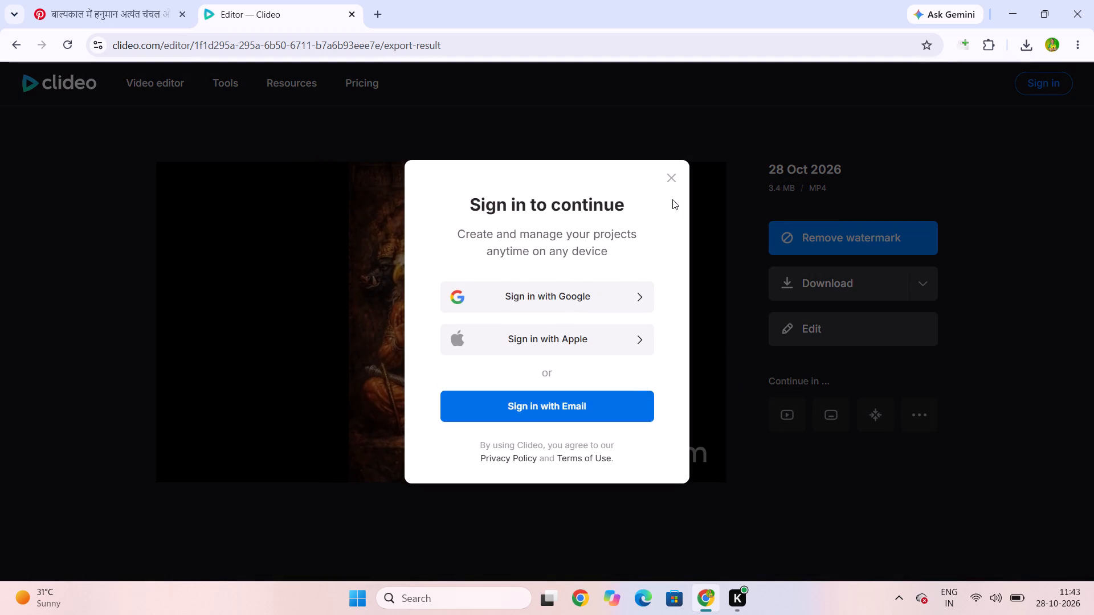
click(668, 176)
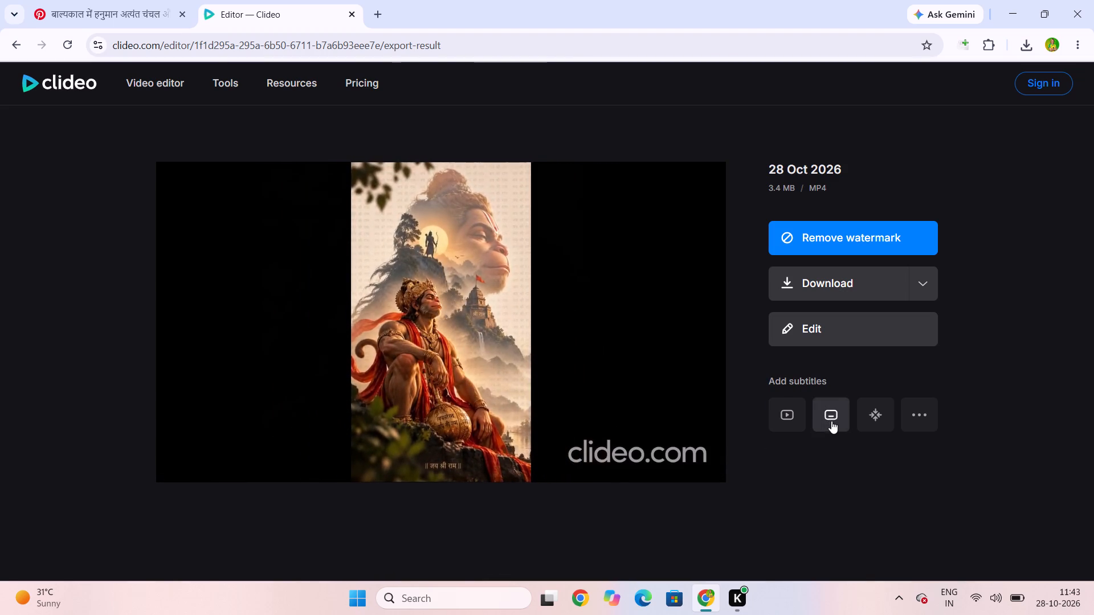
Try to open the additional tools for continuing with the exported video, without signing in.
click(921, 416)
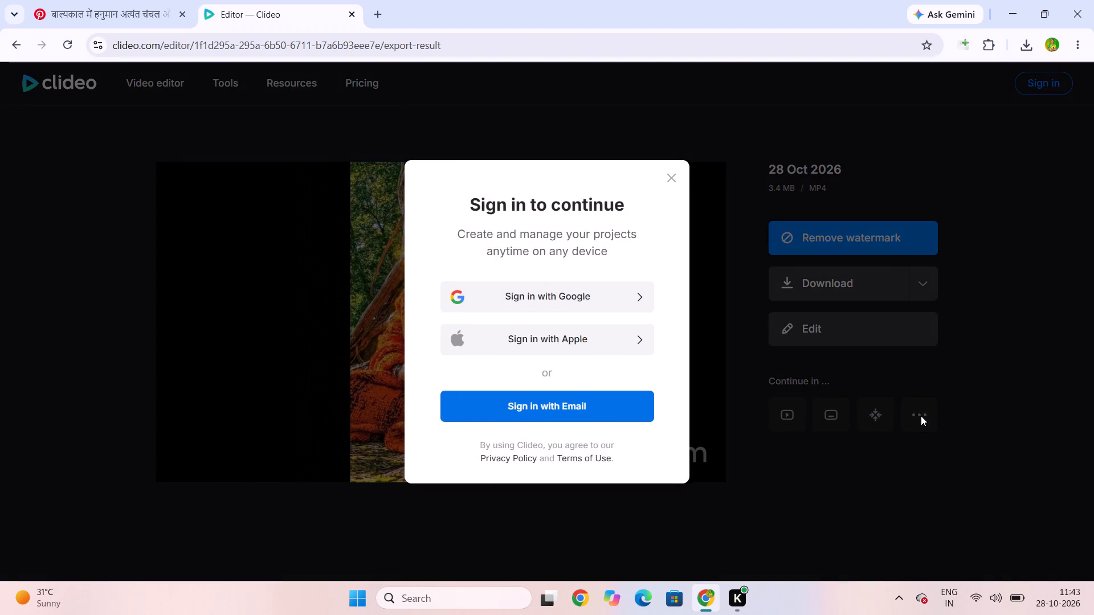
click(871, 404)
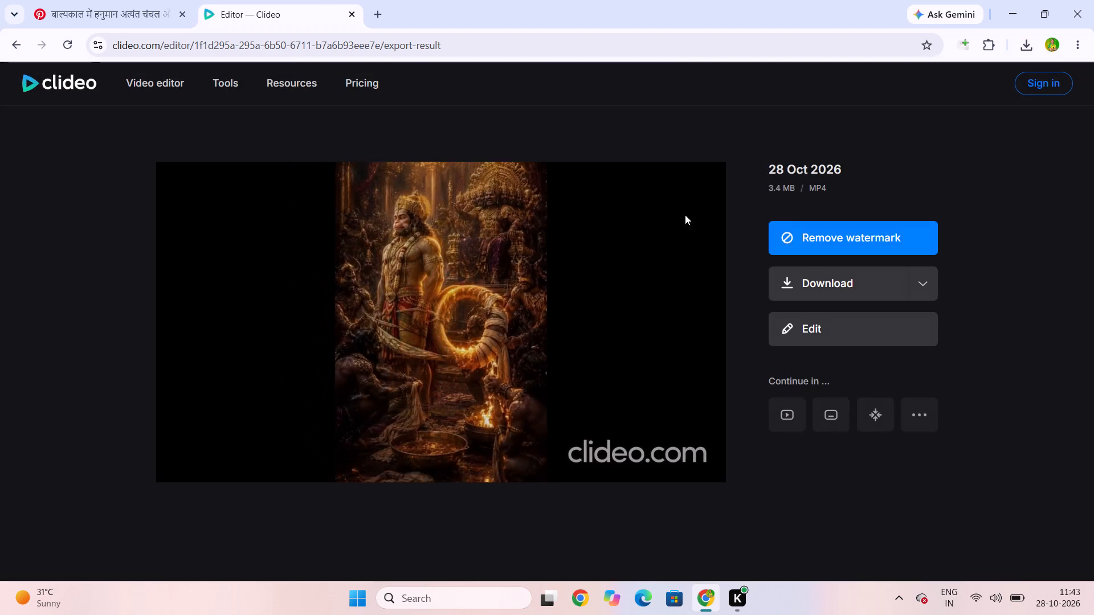
Leave the export result and open Clideo's Video editor page.
click(157, 79)
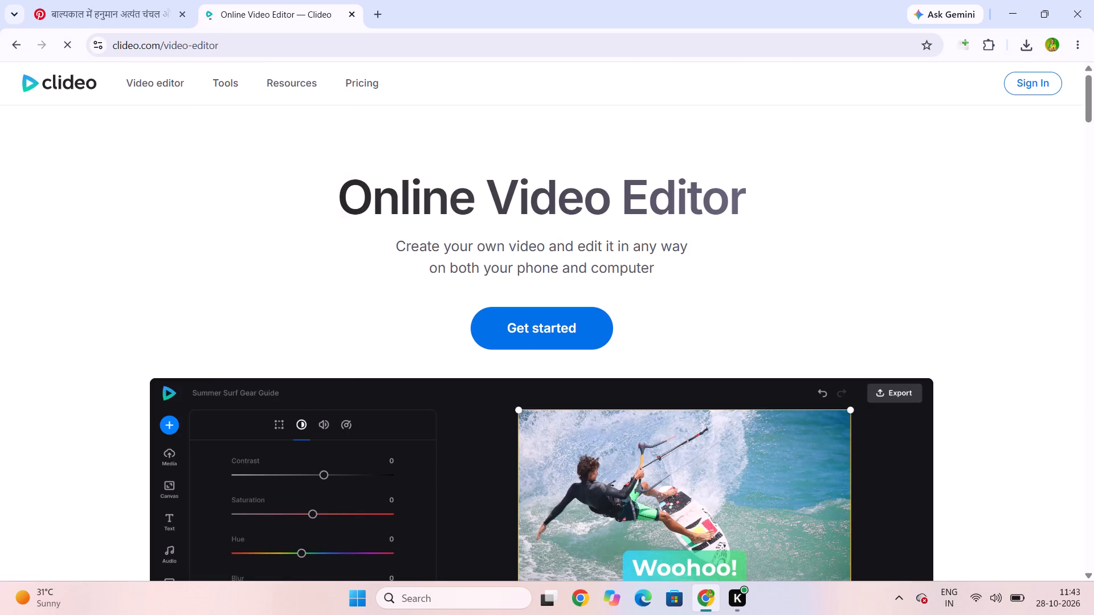
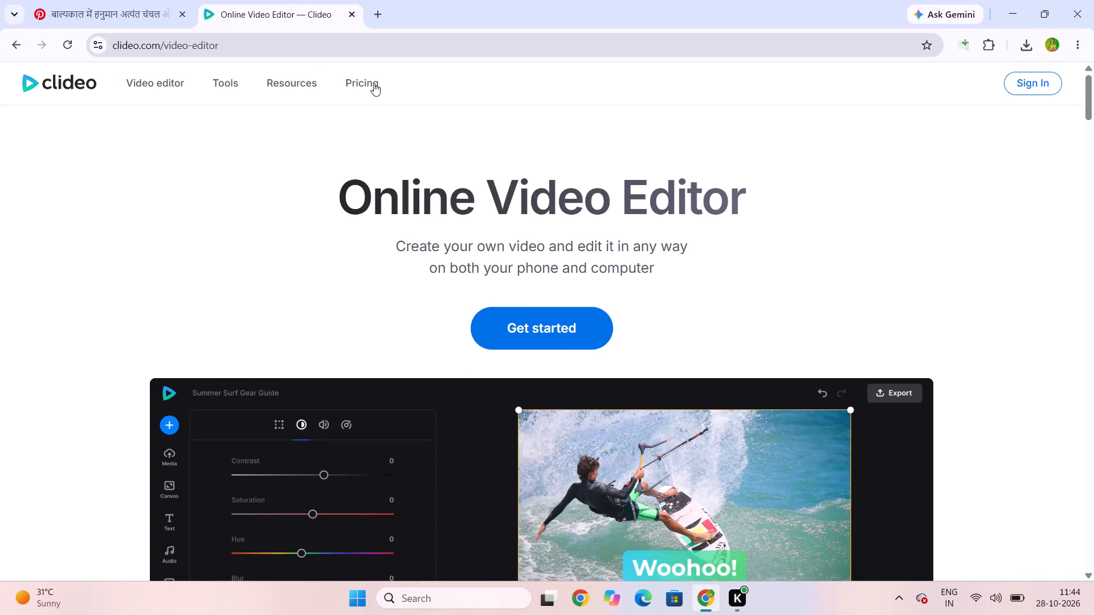
Close the Clideo Online Video Editor page and return to the open Hanuman pin on Pinterest.
click(226, 80)
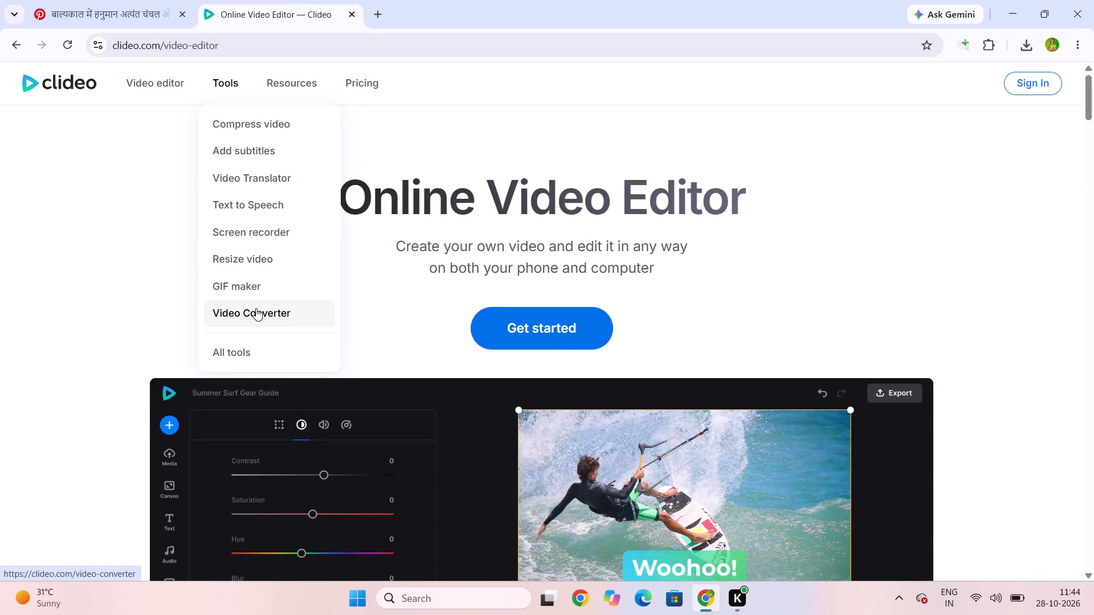
click(352, 14)
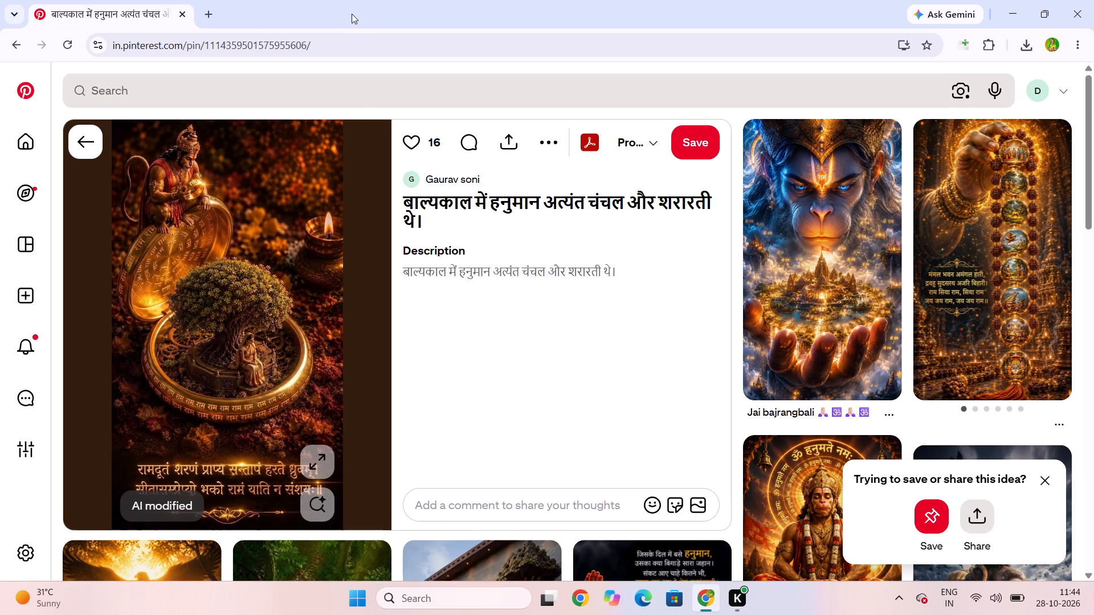